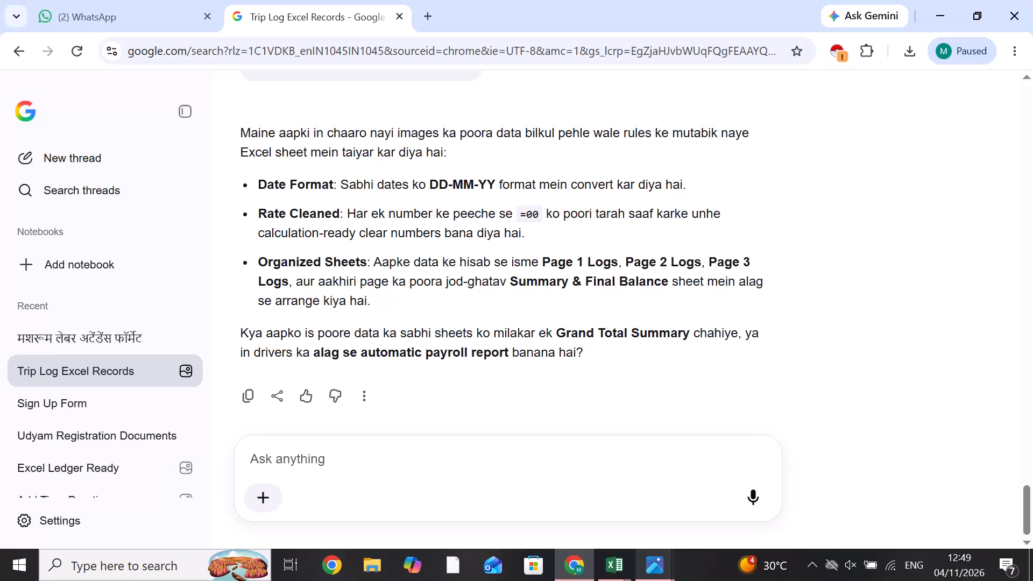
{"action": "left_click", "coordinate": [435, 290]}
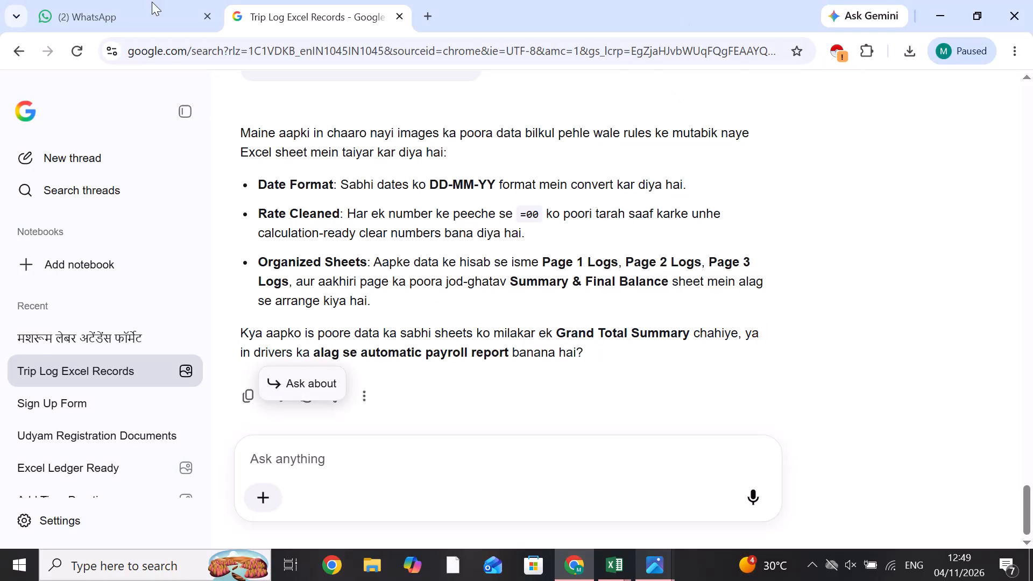
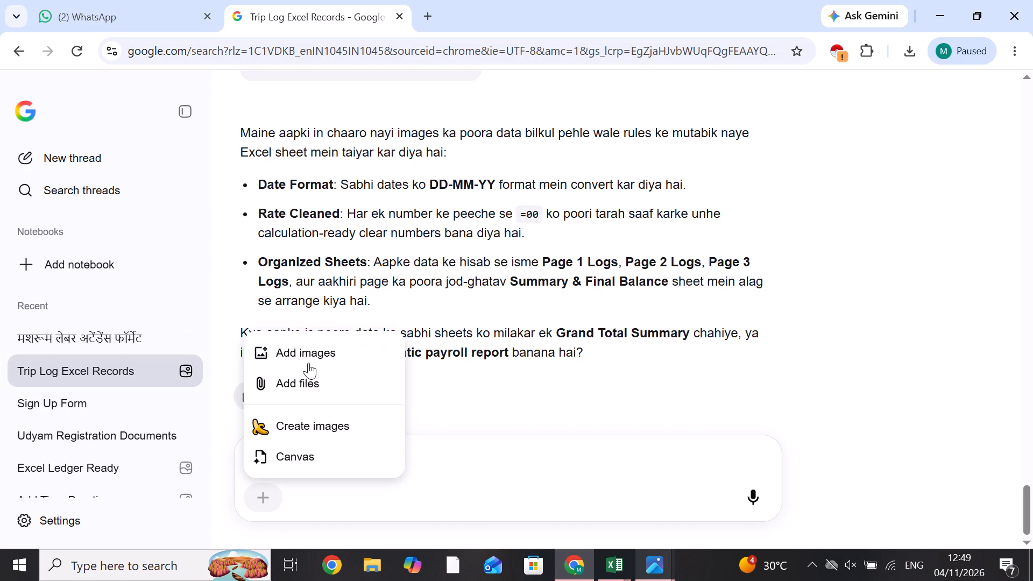
Attach the nine WhatsApp log-sheet images dated 2026-11-04, 12.21.23 PM through 12.21.27 PM (1), from Downloads to the thread's new message.
{"action": "left_click", "coordinate": [308, 380]}
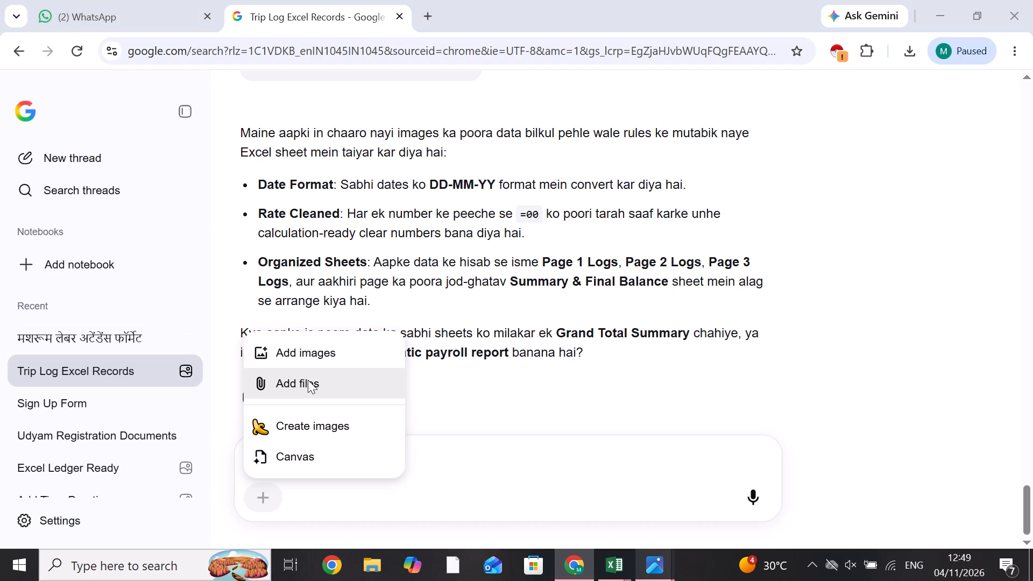
{"action": "left_click", "coordinate": [308, 380]}
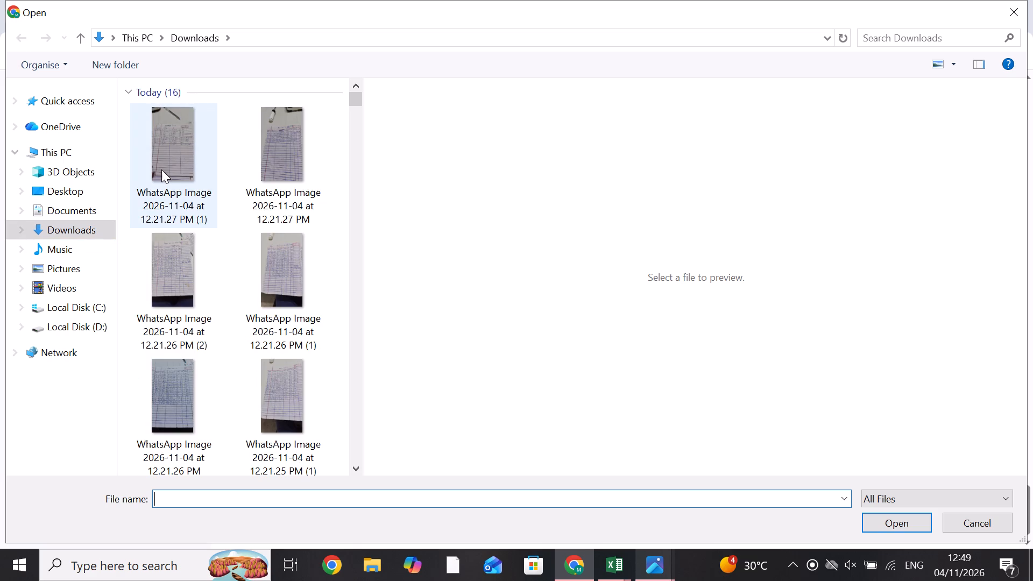
{"action": "left_click", "coordinate": [161, 169], "text": "shift"}
{"action": "left_click", "coordinate": [252, 164], "text": "shift"}
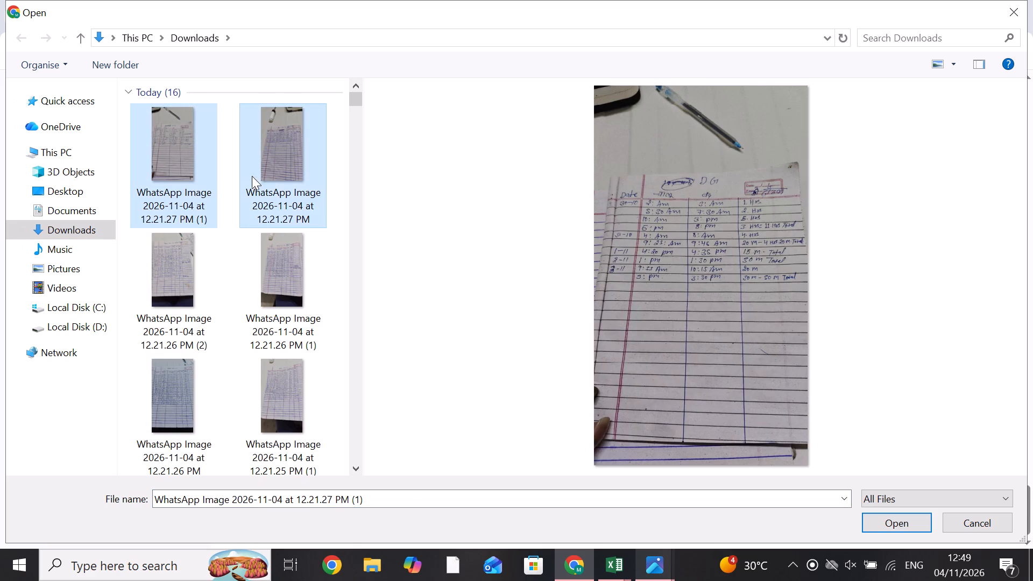
{"action": "left_click", "coordinate": [194, 258], "text": "shift"}
{"action": "left_click", "coordinate": [295, 264], "text": "shift"}
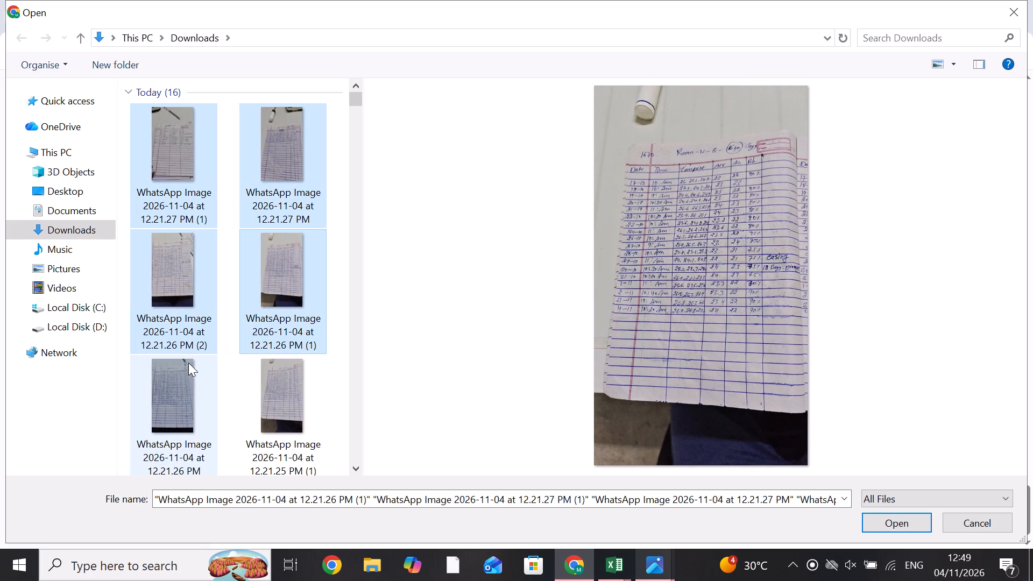
{"action": "left_click", "coordinate": [179, 373], "text": "shift"}
{"action": "left_click", "coordinate": [288, 382], "text": "shift"}
{"action": "scroll", "coordinate": [288, 367], "scroll_direction": "down", "scroll_amount": 1}
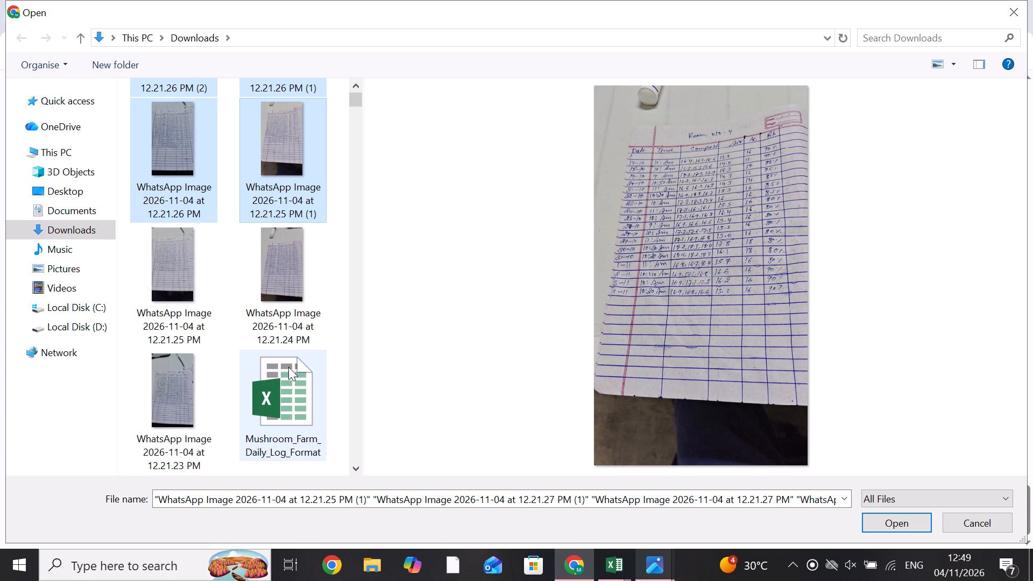
{"action": "left_click", "coordinate": [193, 258], "text": "shift"}
{"action": "left_click", "coordinate": [273, 238], "text": "shift"}
{"action": "left_click", "coordinate": [170, 389], "text": "shift"}
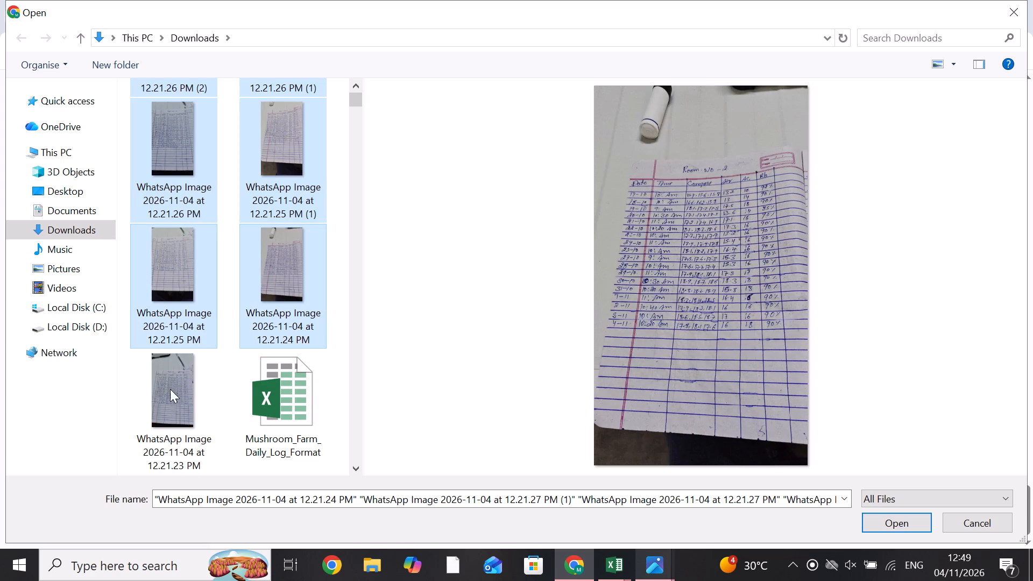
{"action": "left_click", "coordinate": [882, 517]}
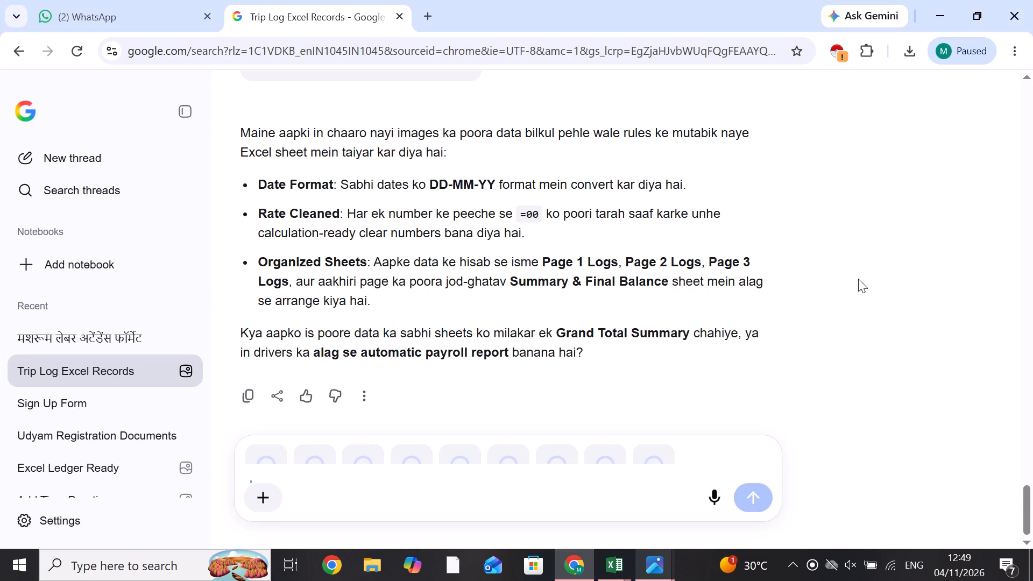
{"action": "scroll", "coordinate": [727, 344], "scroll_direction": "down", "scroll_amount": 2}
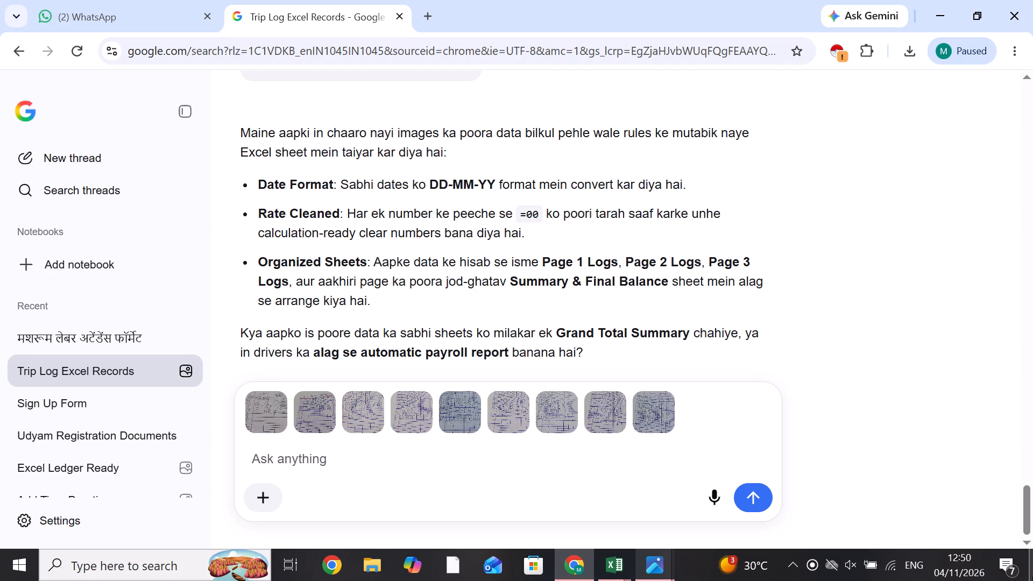
Submit the nine attached register photos in the Trip Log Excel Records thread.
{"action": "key", "text": "Return"}
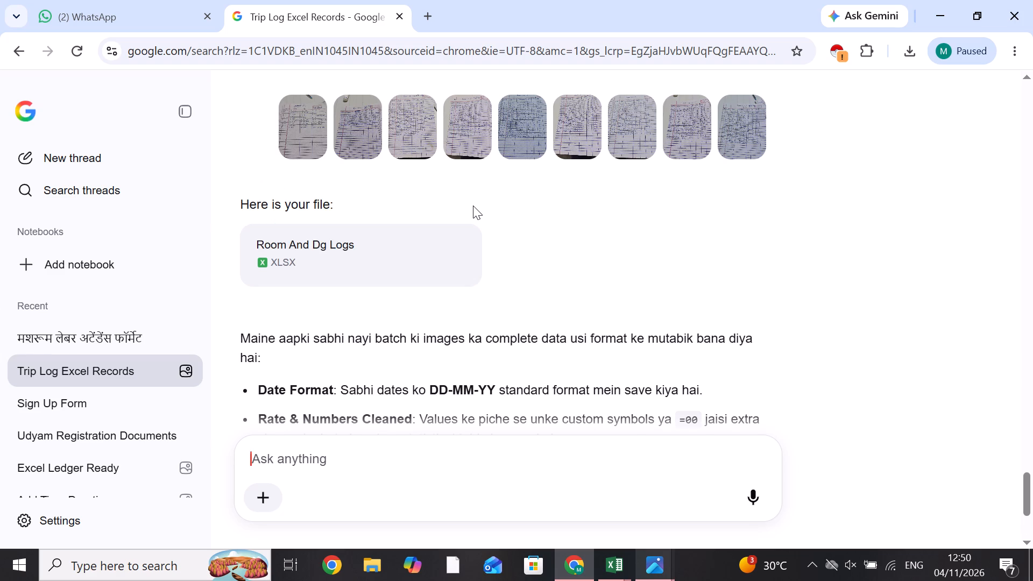
{"action": "left_click", "coordinate": [375, 261]}
{"action": "scroll", "coordinate": [400, 275], "scroll_direction": "down", "scroll_amount": 2}
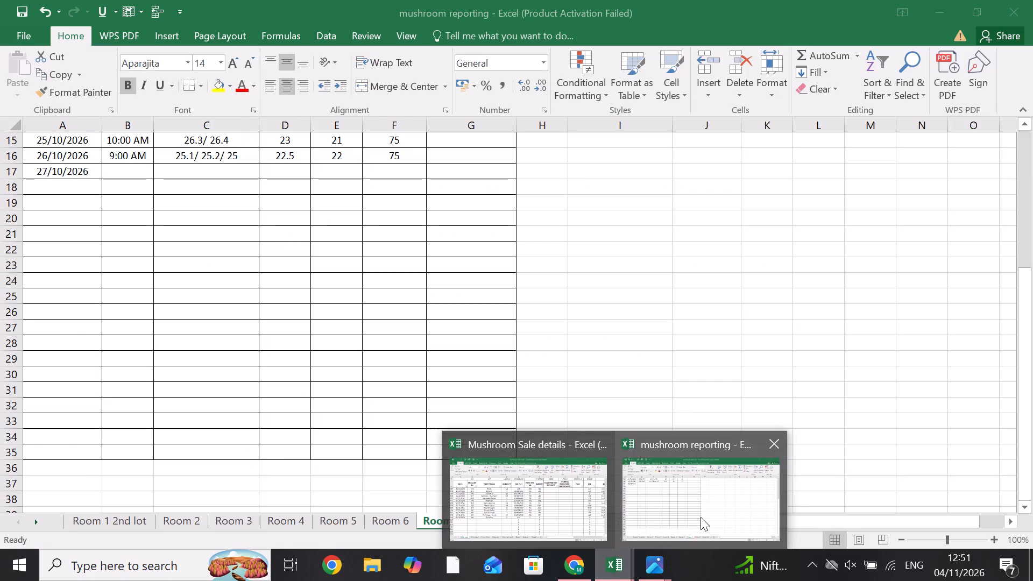
{"action": "left_click", "coordinate": [510, 489]}
{"action": "left_click", "coordinate": [112, 192]}
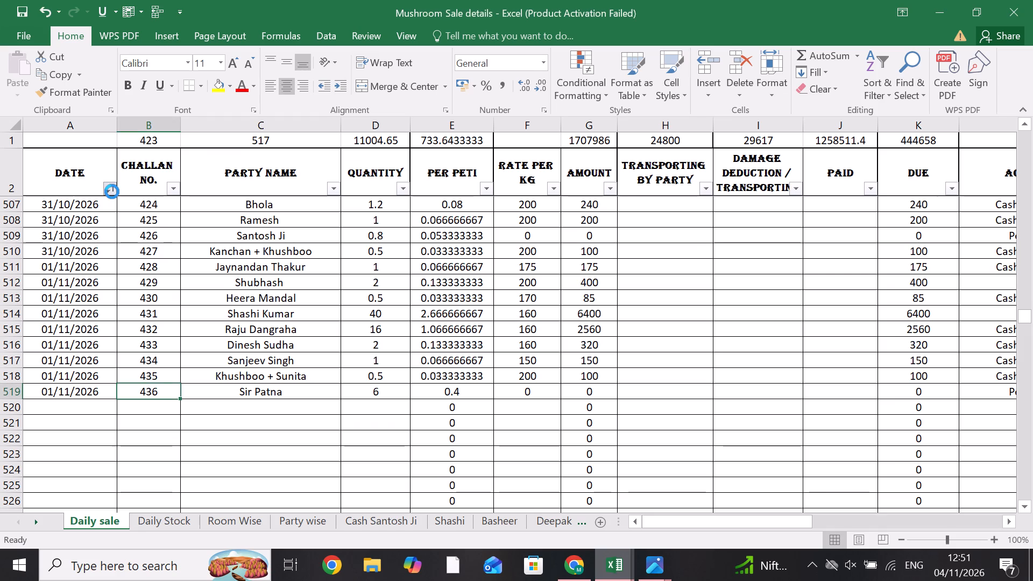
{"action": "left_click", "coordinate": [166, 351]}
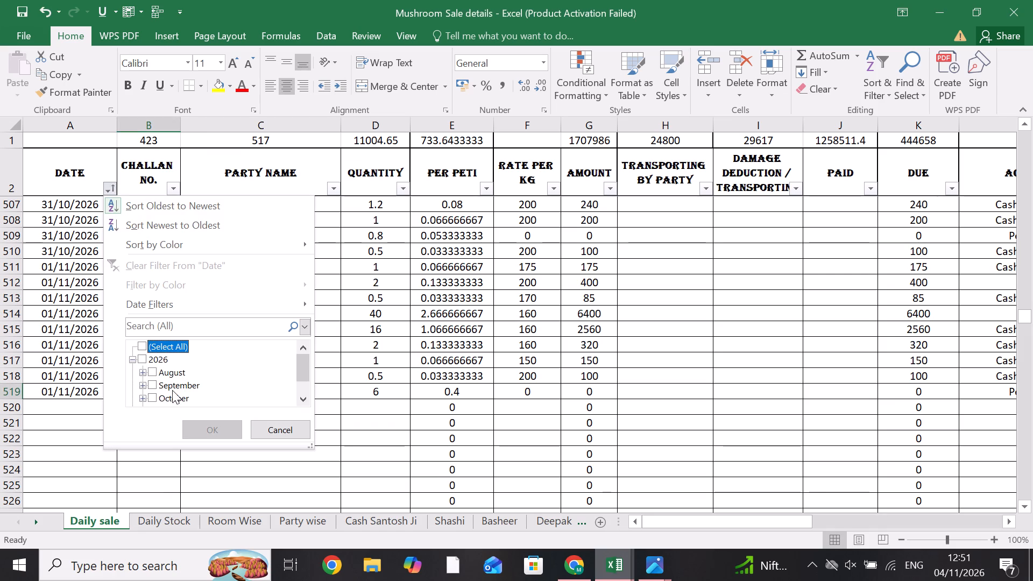
{"action": "left_click", "coordinate": [138, 398]}
{"action": "scroll", "coordinate": [165, 380], "scroll_direction": "down", "scroll_amount": 2}
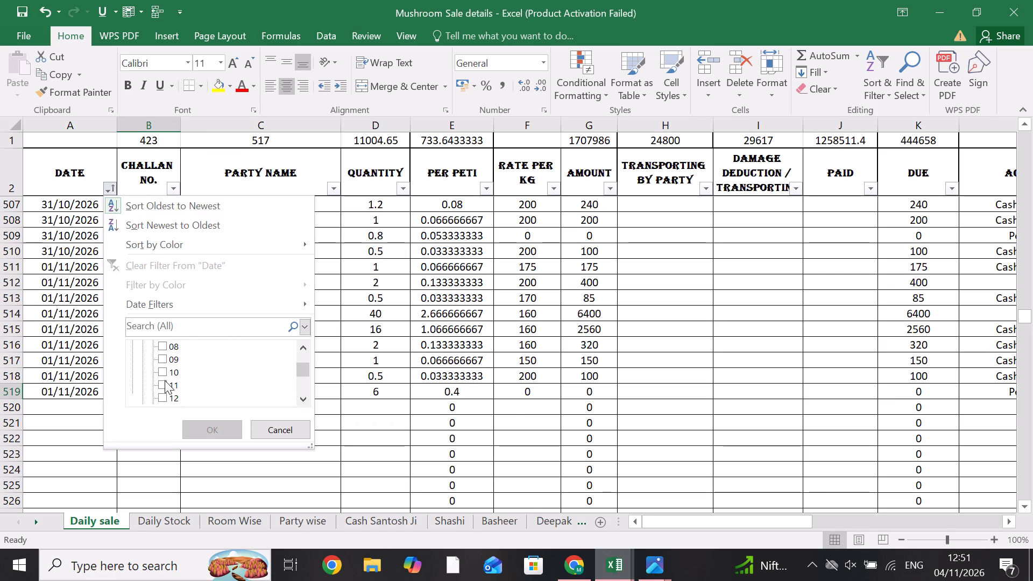
{"action": "scroll", "coordinate": [165, 380], "scroll_direction": "down", "scroll_amount": 5}
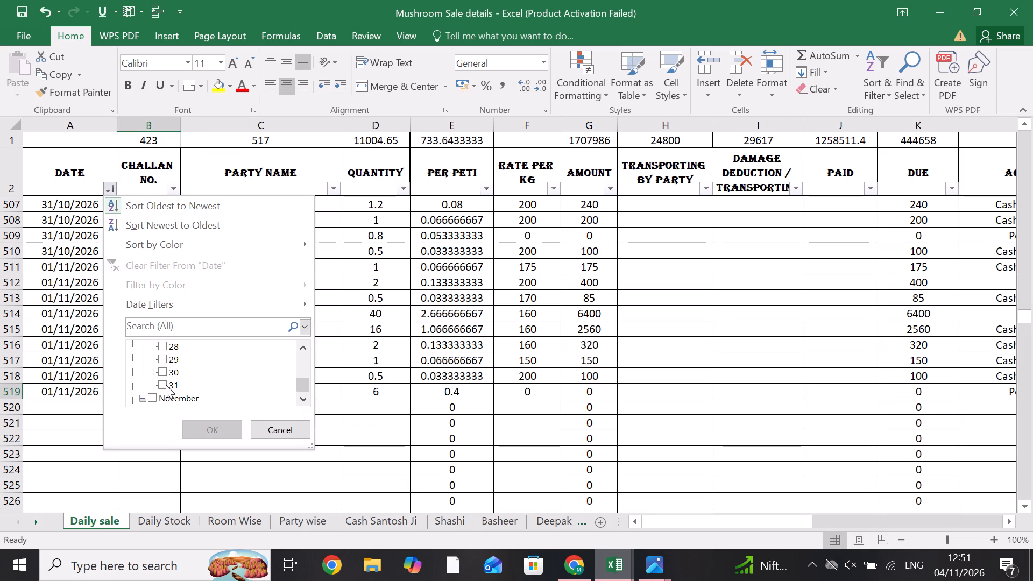
{"action": "left_click", "coordinate": [170, 371]}
{"action": "left_click", "coordinate": [206, 428]}
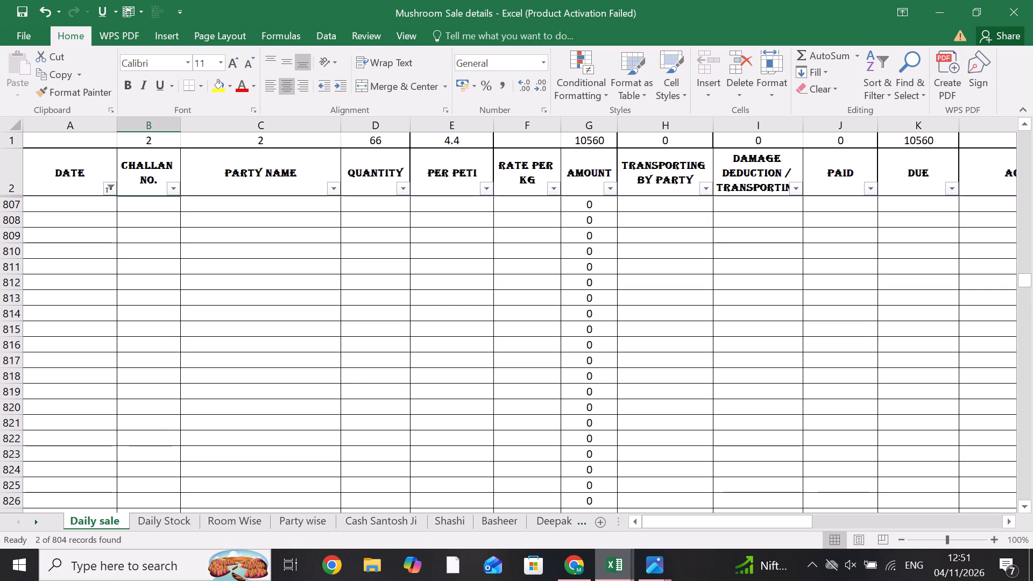
Compare the summed 30/10/2026 quantities in Daily sale with that date's total in Room Wise, and return to Daily sale.
{"action": "scroll", "coordinate": [207, 428], "scroll_direction": "up", "scroll_amount": 6}
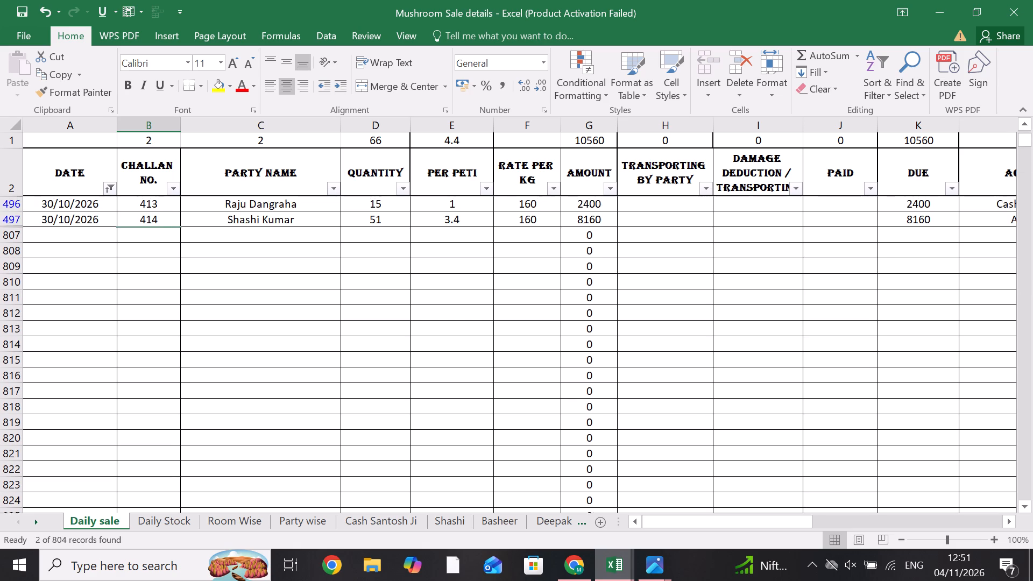
{"action": "scroll", "coordinate": [159, 399], "scroll_direction": "up", "scroll_amount": 9}
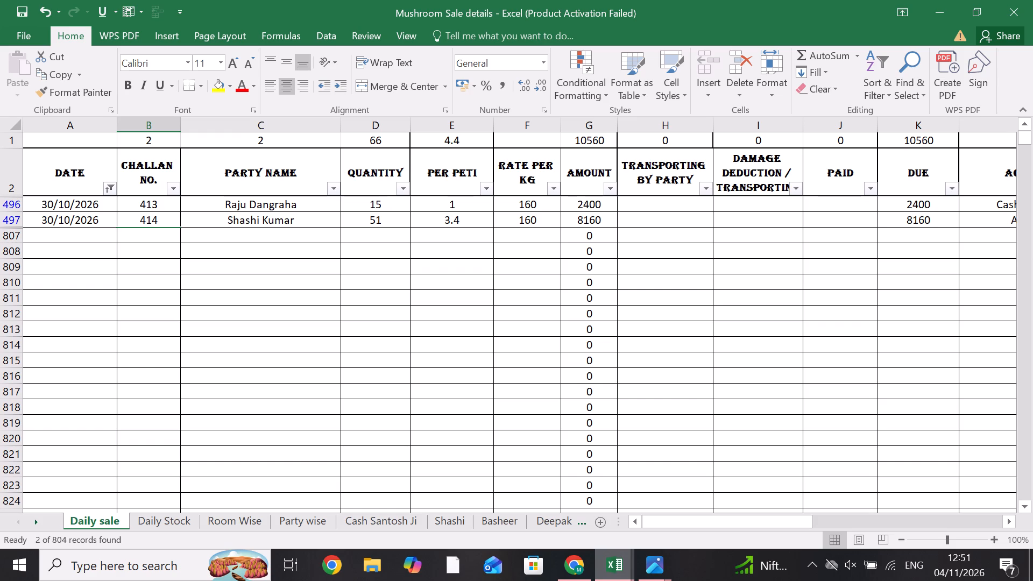
{"action": "left_click_drag", "start_coordinate": [380, 207], "coordinate": [383, 218]}
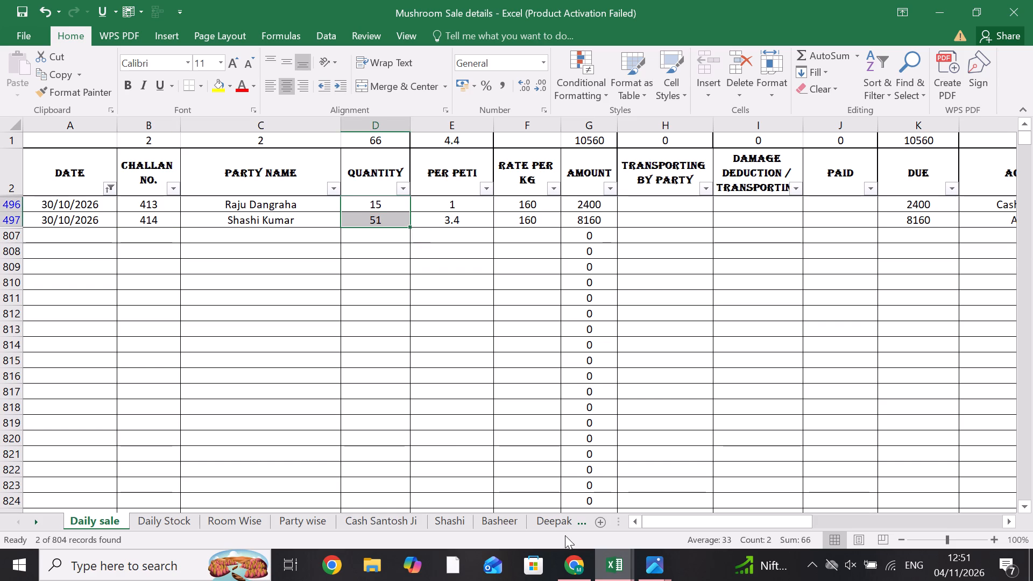
{"action": "left_click", "coordinate": [195, 523]}
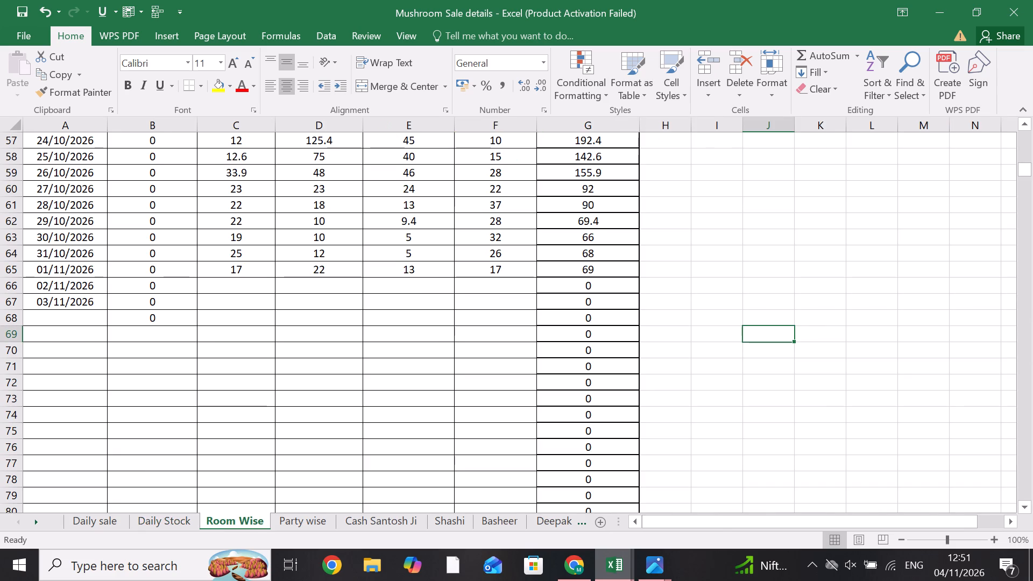
{"action": "left_click", "coordinate": [567, 235]}
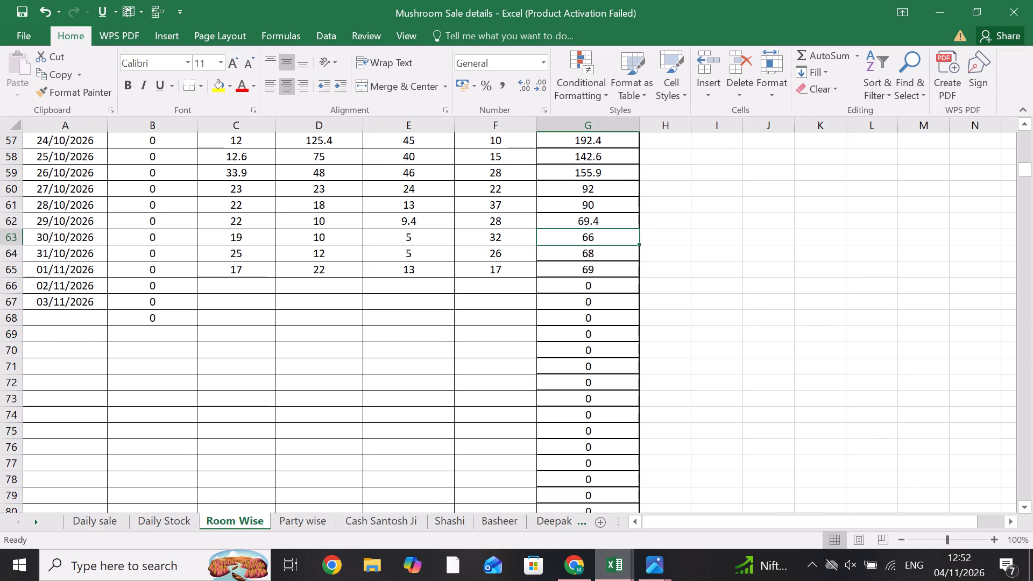
{"action": "left_click", "coordinate": [96, 521]}
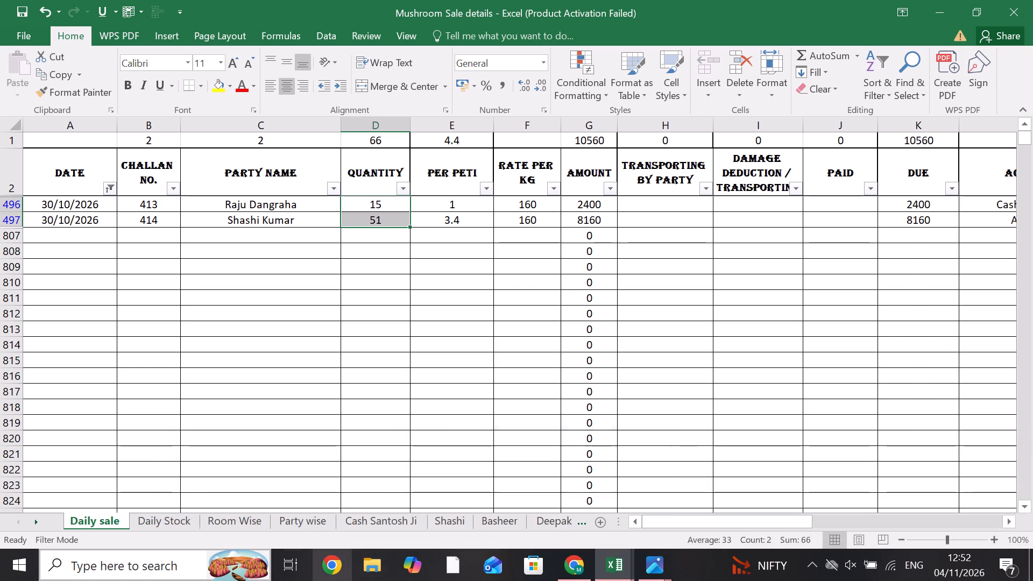
Search the computer for "abloom" and open the ABLOOM AGRO REGISTER (6) workbook.
{"action": "left_click", "coordinate": [149, 566]}
{"action": "type", "text": "abloom"}
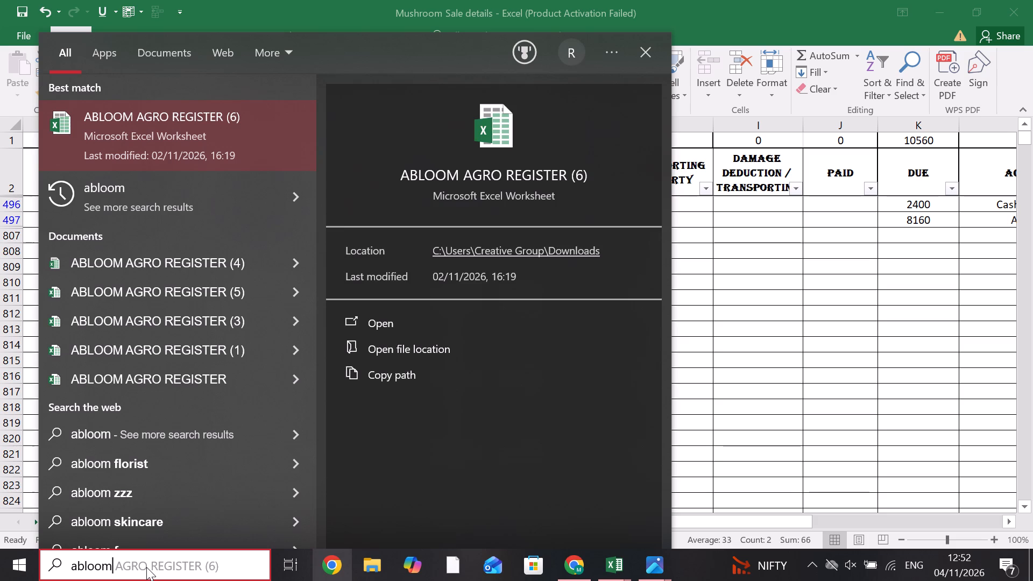
{"action": "left_click", "coordinate": [135, 134]}
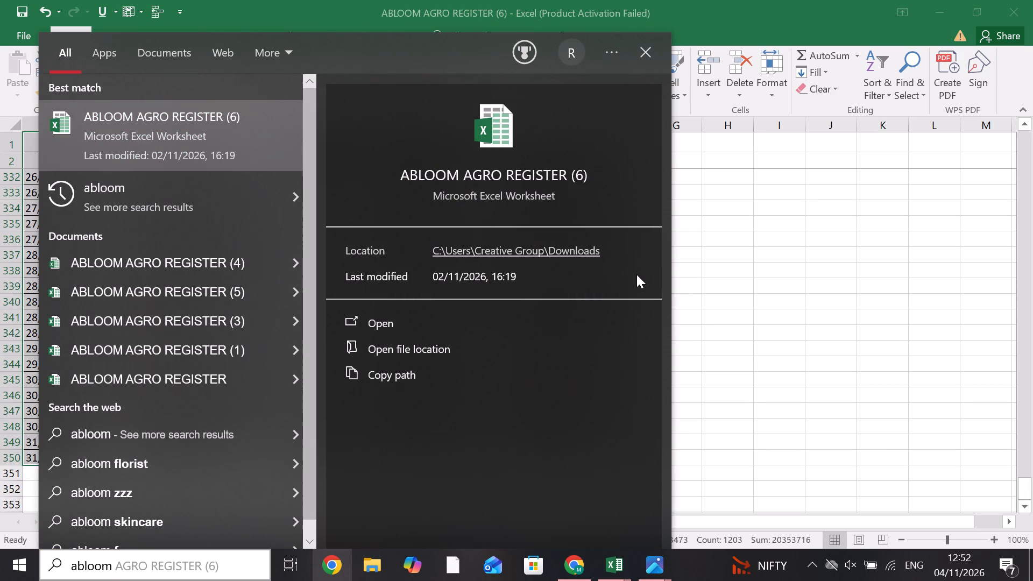
{"action": "left_click", "coordinate": [200, 129]}
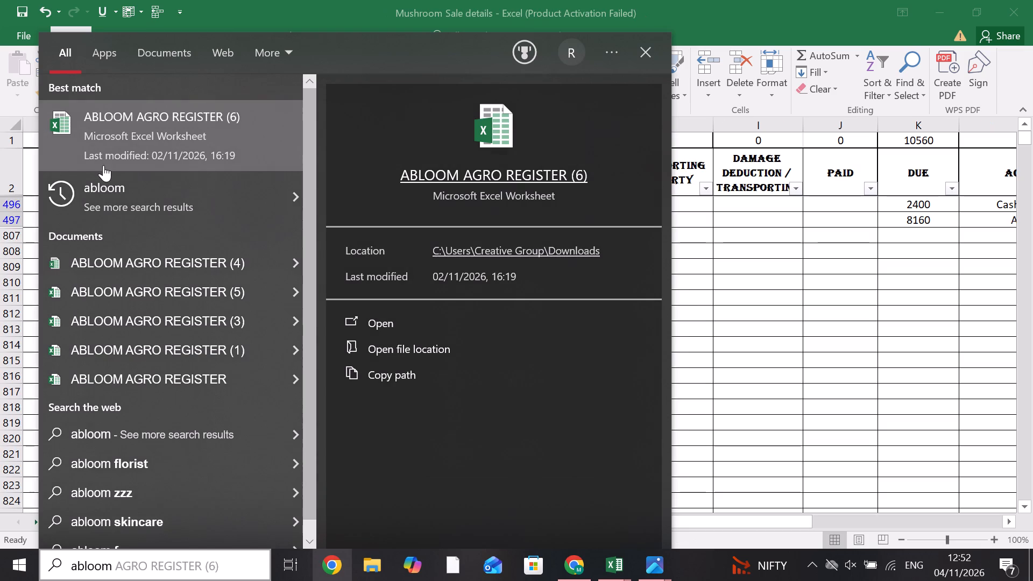
{"action": "left_click", "coordinate": [135, 144]}
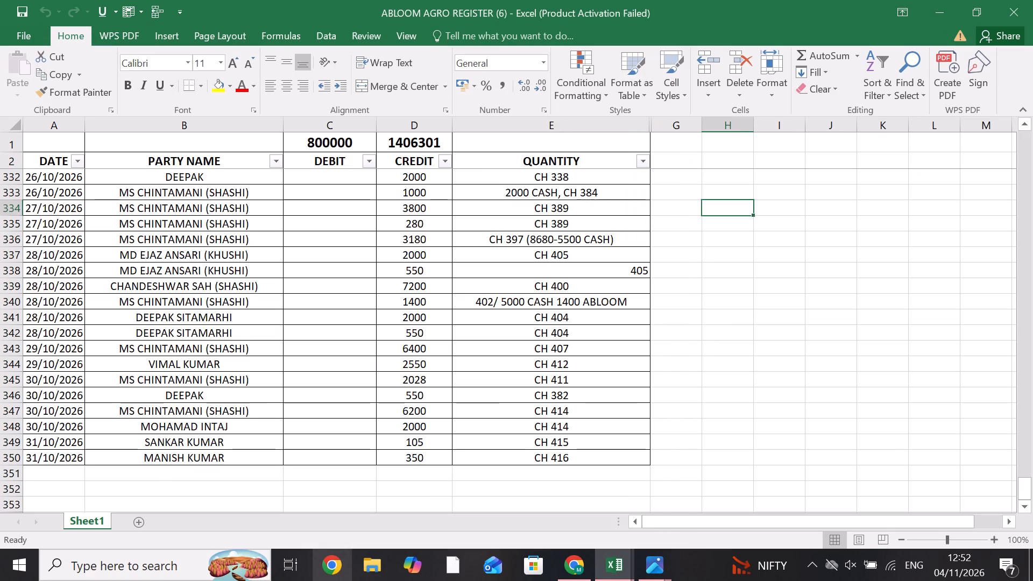
Filter the Abloom register's DATE column to 30 October 2026 only.
{"action": "left_click", "coordinate": [75, 155]}
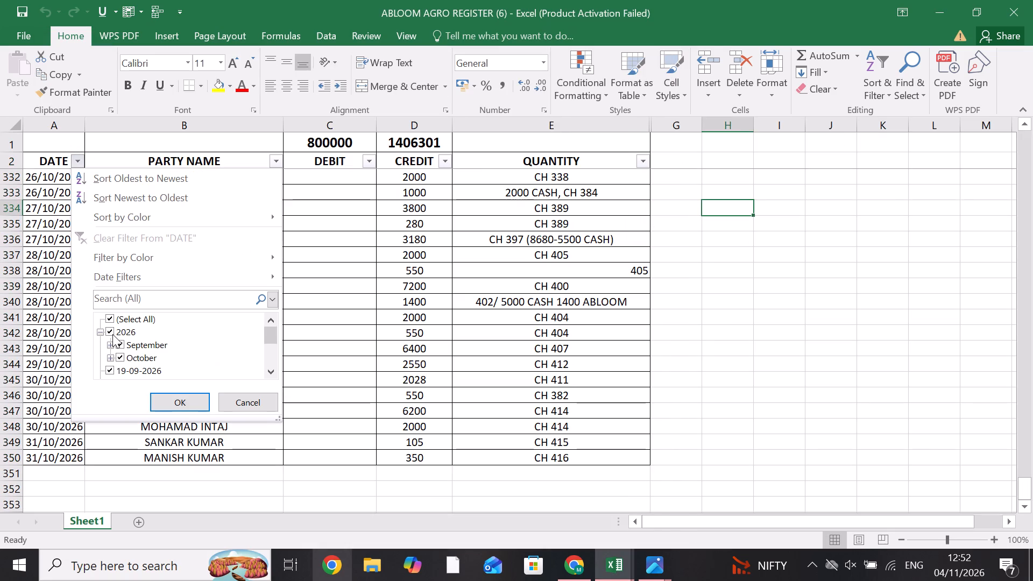
{"action": "left_click", "coordinate": [111, 321]}
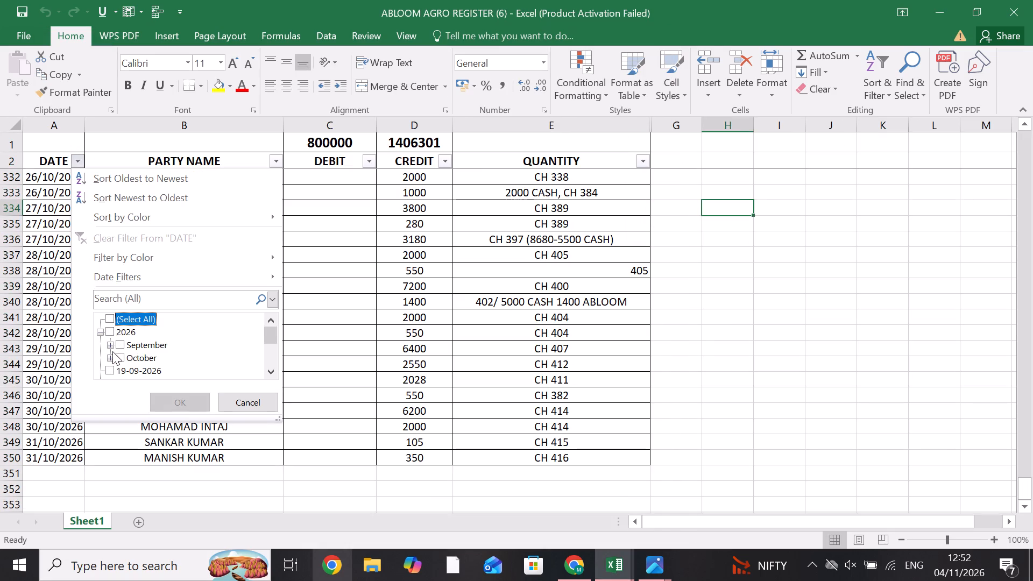
{"action": "left_click", "coordinate": [110, 355]}
{"action": "scroll", "coordinate": [112, 353], "scroll_direction": "down", "scroll_amount": 7}
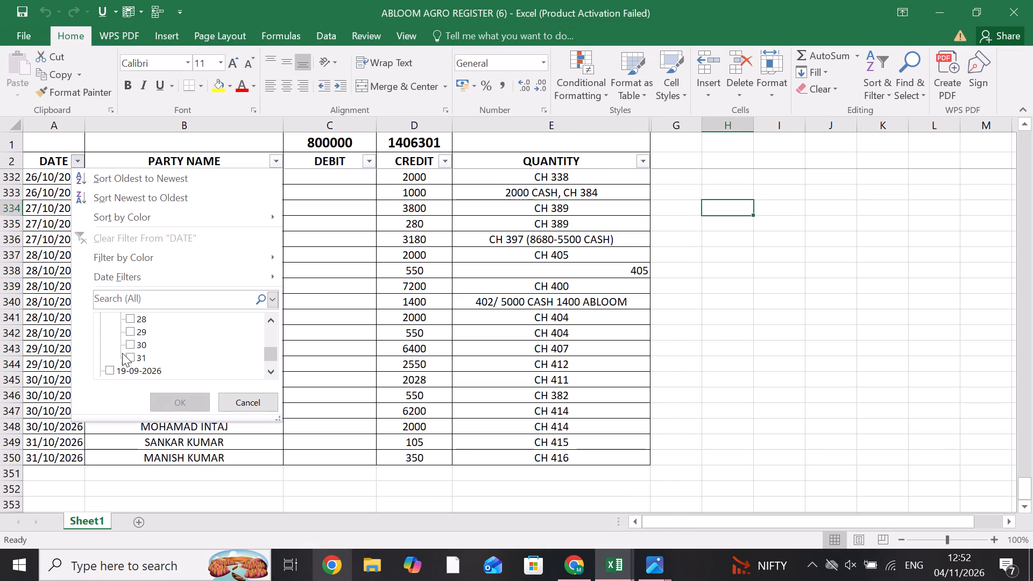
{"action": "left_click", "coordinate": [129, 345]}
{"action": "left_click", "coordinate": [178, 408]}
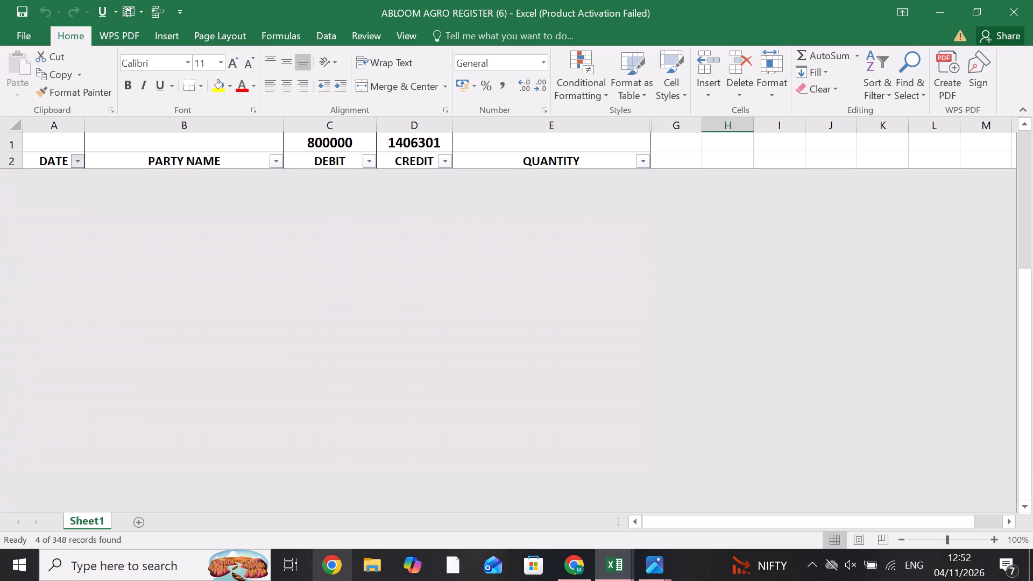
{"action": "scroll", "coordinate": [348, 373], "scroll_direction": "up", "scroll_amount": 3}
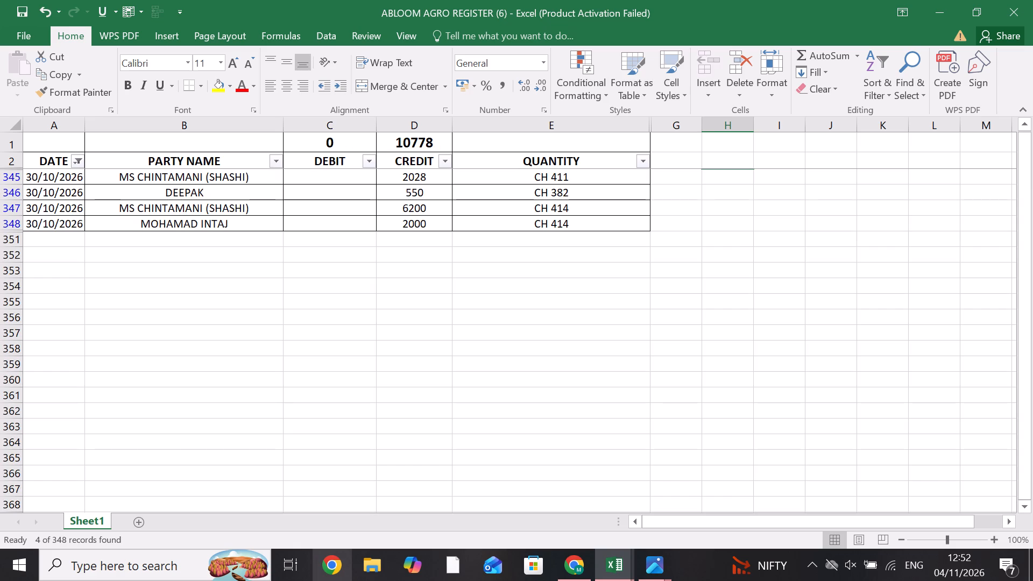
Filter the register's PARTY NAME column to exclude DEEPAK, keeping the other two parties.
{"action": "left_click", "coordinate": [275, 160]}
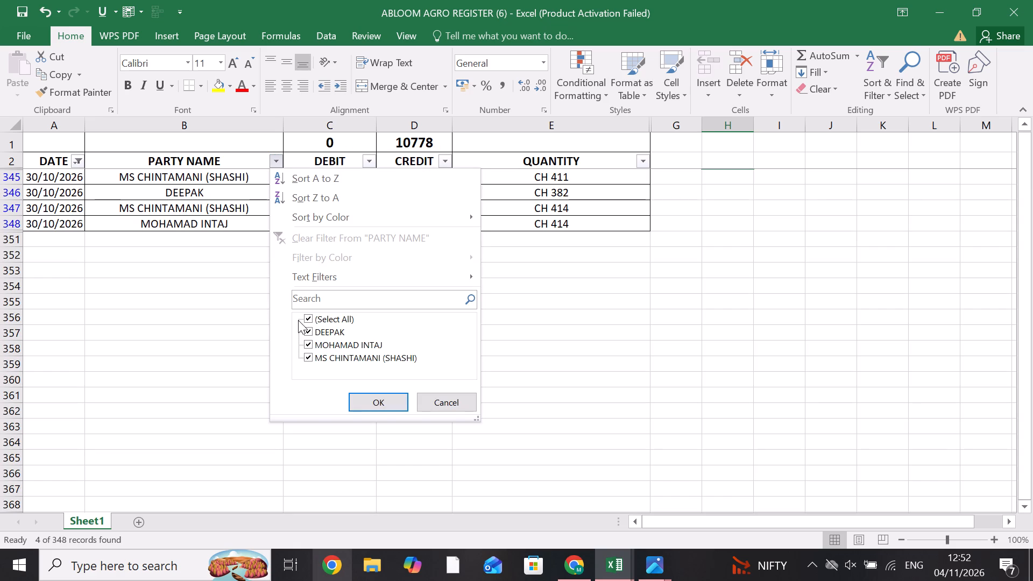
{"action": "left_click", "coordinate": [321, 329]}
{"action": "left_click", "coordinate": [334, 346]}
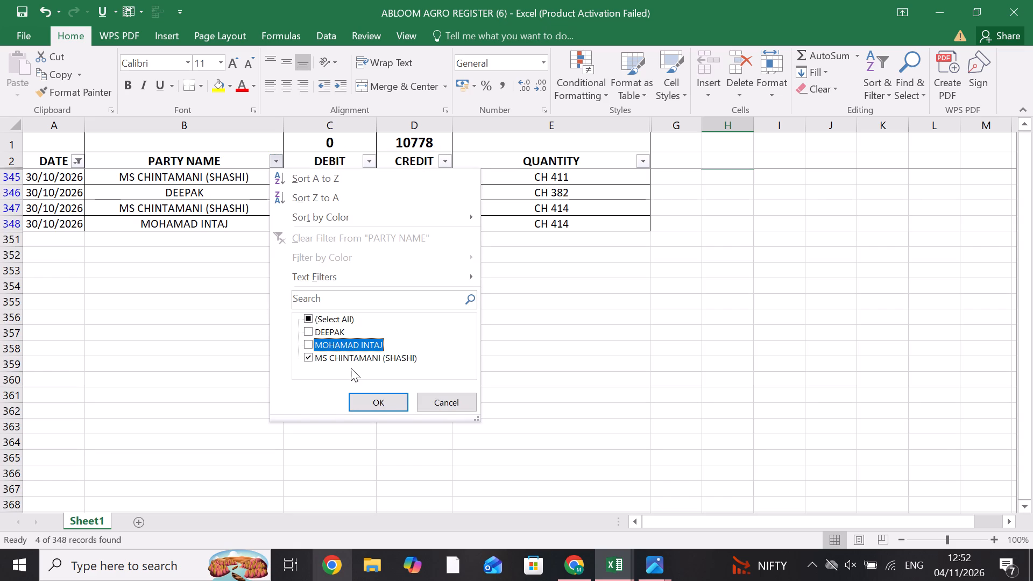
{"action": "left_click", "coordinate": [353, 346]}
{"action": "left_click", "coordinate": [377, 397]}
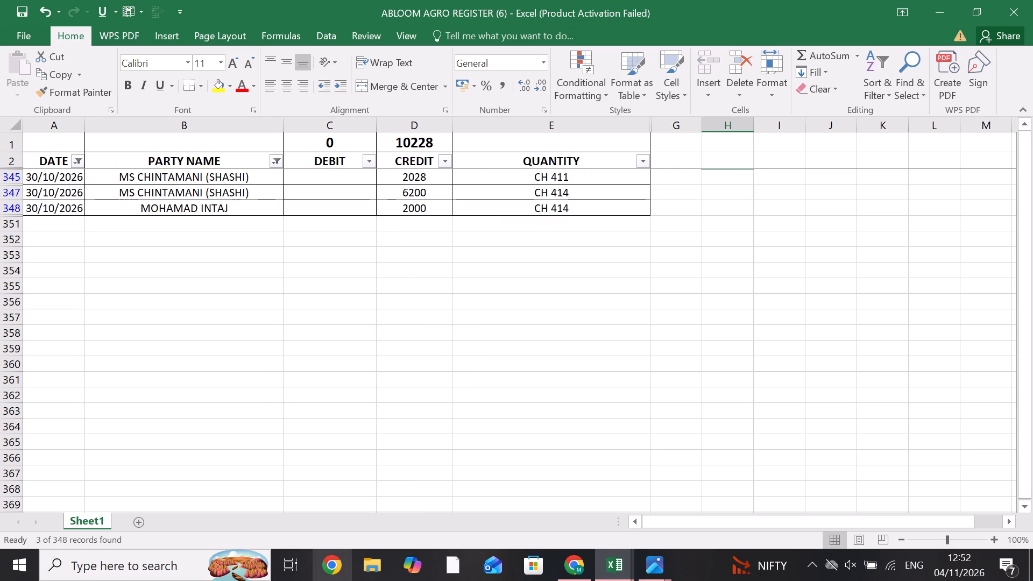
Sum the two CH 414 credits in the register and compare them with challan 414's DUE in Daily sale.
{"action": "key", "text": "alt+Tab"}
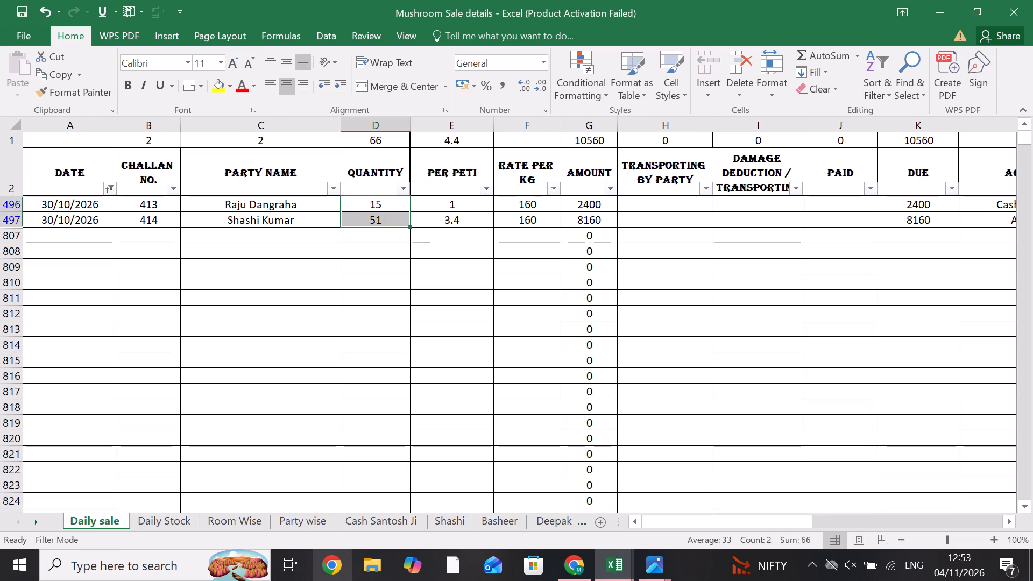
{"action": "key", "text": "alt+Tab"}
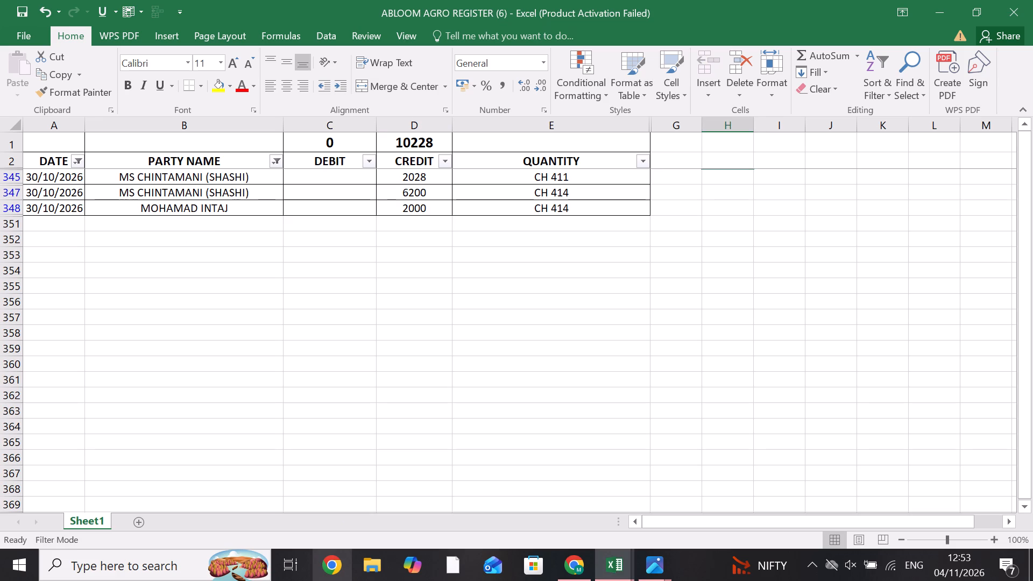
{"action": "left_click_drag", "start_coordinate": [420, 197], "coordinate": [422, 211]}
{"action": "key", "text": "alt+Tab"}
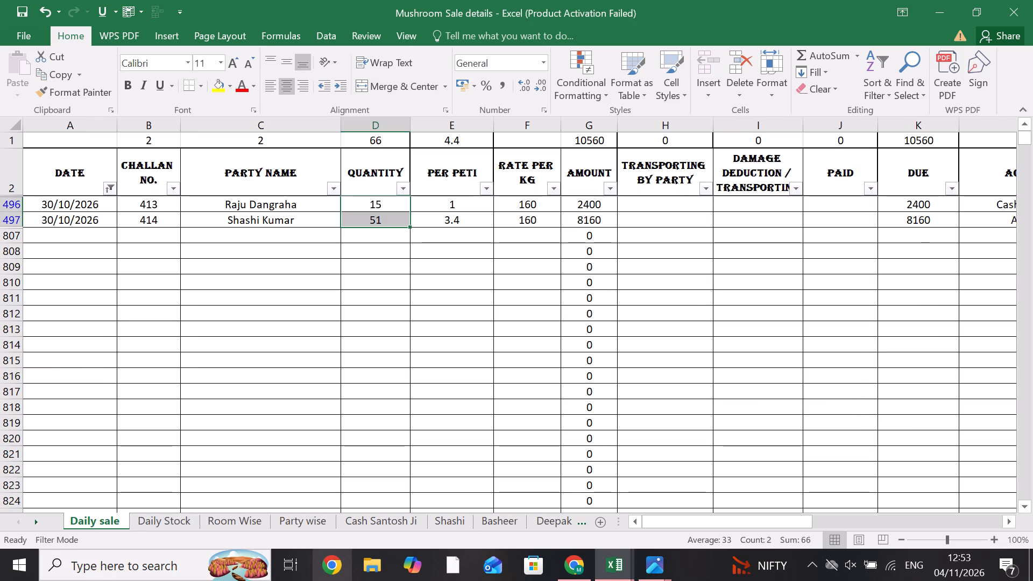
{"action": "left_click", "coordinate": [897, 215]}
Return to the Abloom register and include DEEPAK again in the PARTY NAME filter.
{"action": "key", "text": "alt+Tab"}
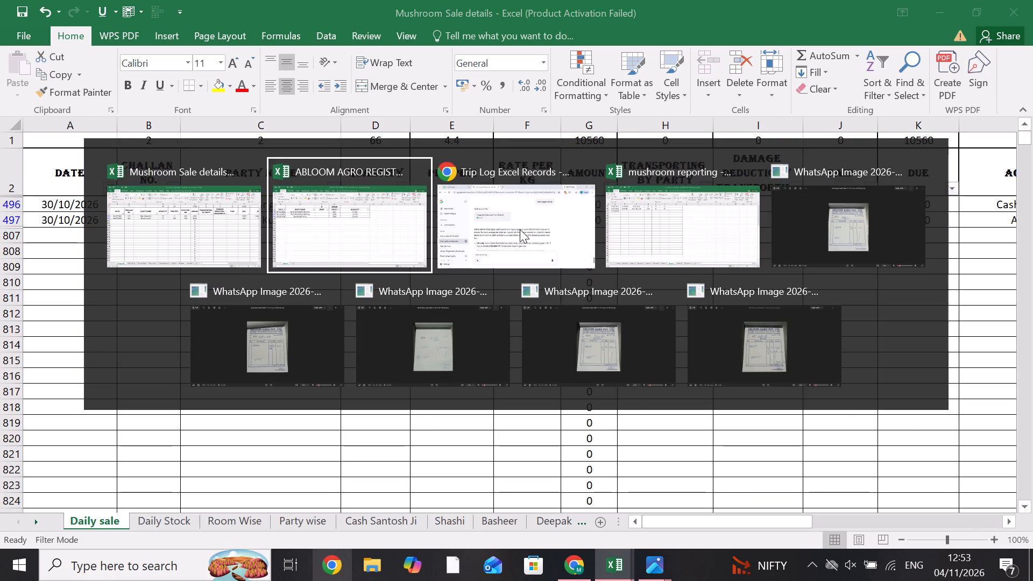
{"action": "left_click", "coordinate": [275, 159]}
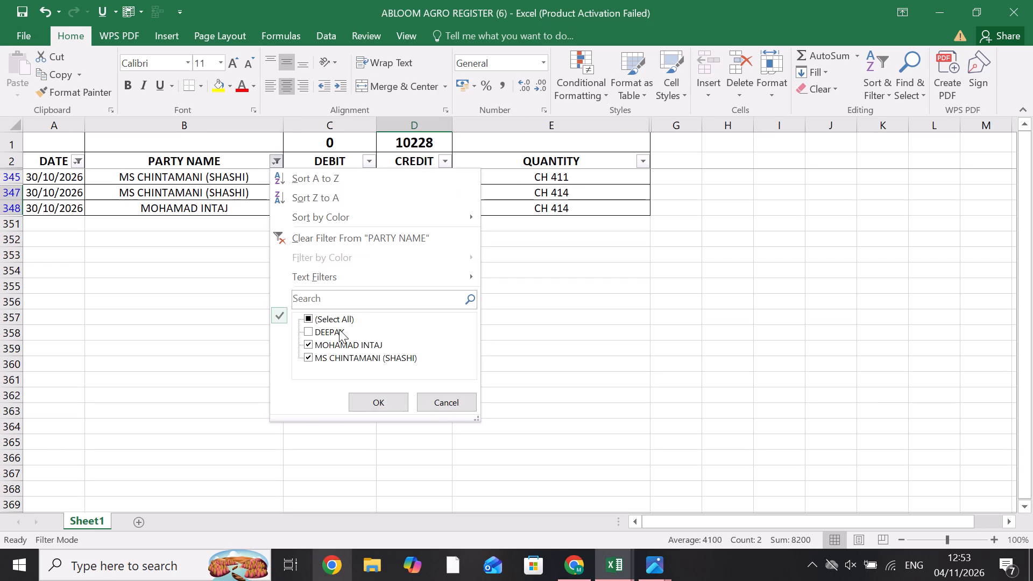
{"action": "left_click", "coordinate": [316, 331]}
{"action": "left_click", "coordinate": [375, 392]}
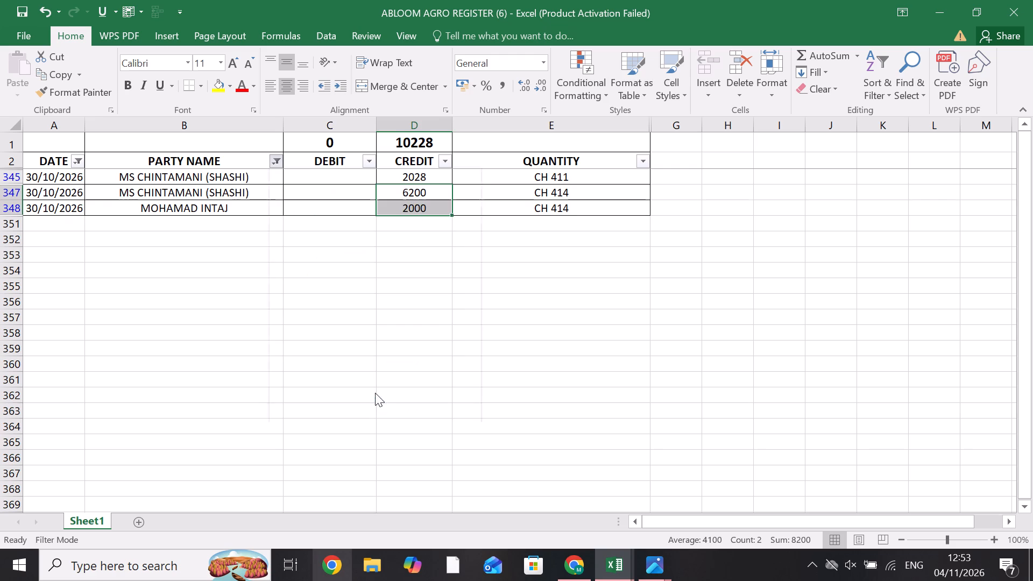
Check the ACCOUNT entries for the 30/10/2026 sales in the Mushroom Sale details workbook's Daily sale sheet.
{"action": "left_click", "coordinate": [406, 193]}
{"action": "key", "text": "alt+Tab"}
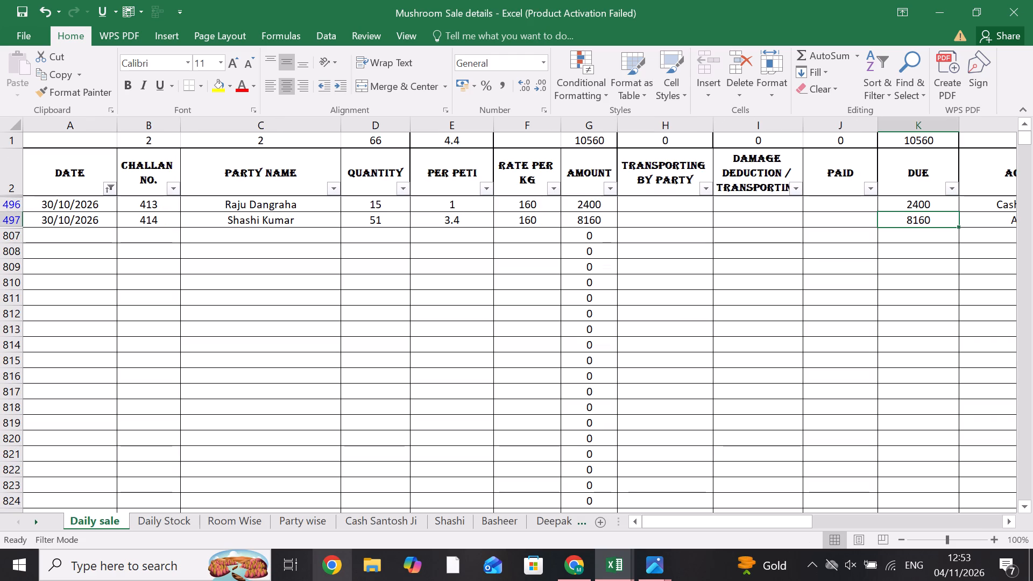
{"action": "left_click", "coordinate": [968, 205]}
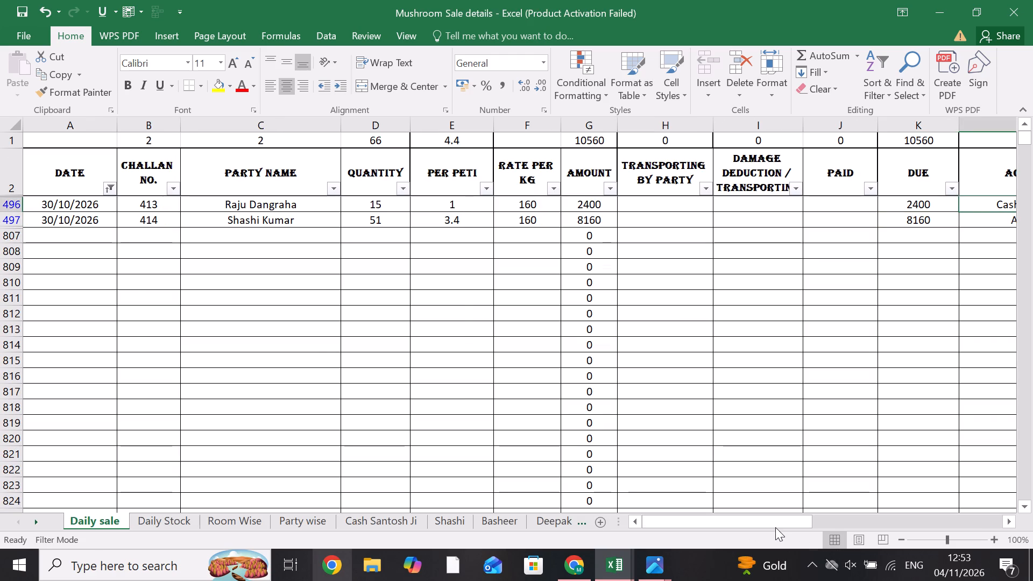
{"action": "left_click_drag", "start_coordinate": [774, 526], "coordinate": [826, 523]}
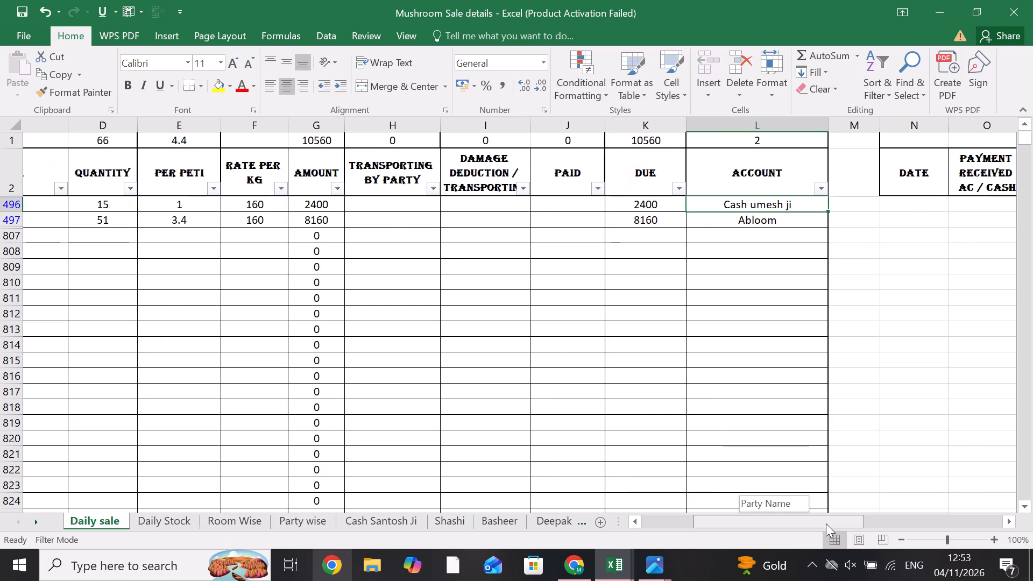
{"action": "left_click_drag", "start_coordinate": [826, 523], "coordinate": [810, 523]}
Recheck the summed CH 414 credits in the Abloom register against challan 414's DUE in Daily sale, ending in the register.
{"action": "key", "text": "alt+Tab"}
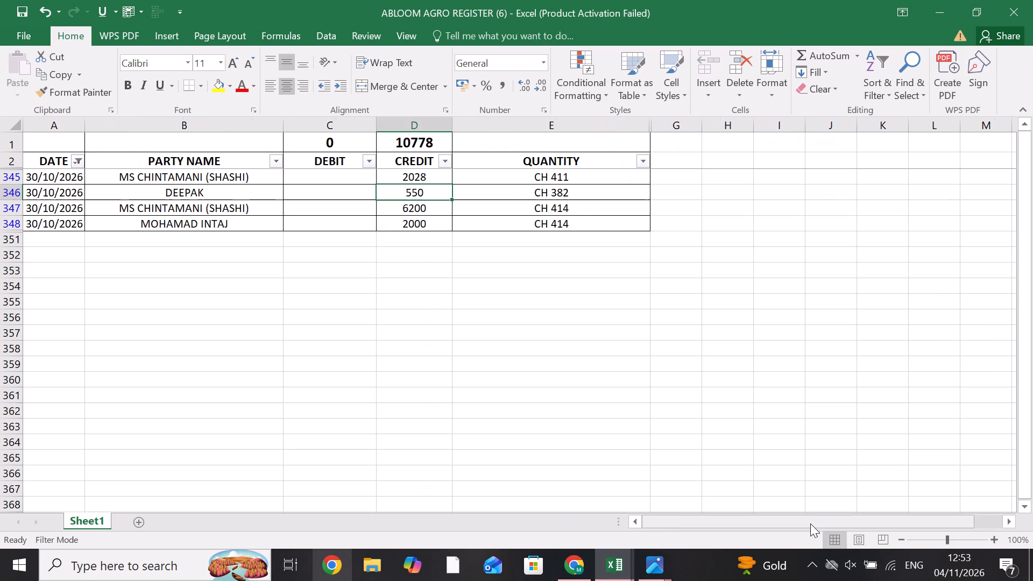
{"action": "left_click_drag", "start_coordinate": [432, 207], "coordinate": [432, 220]}
{"action": "key", "text": "alt+Tab"}
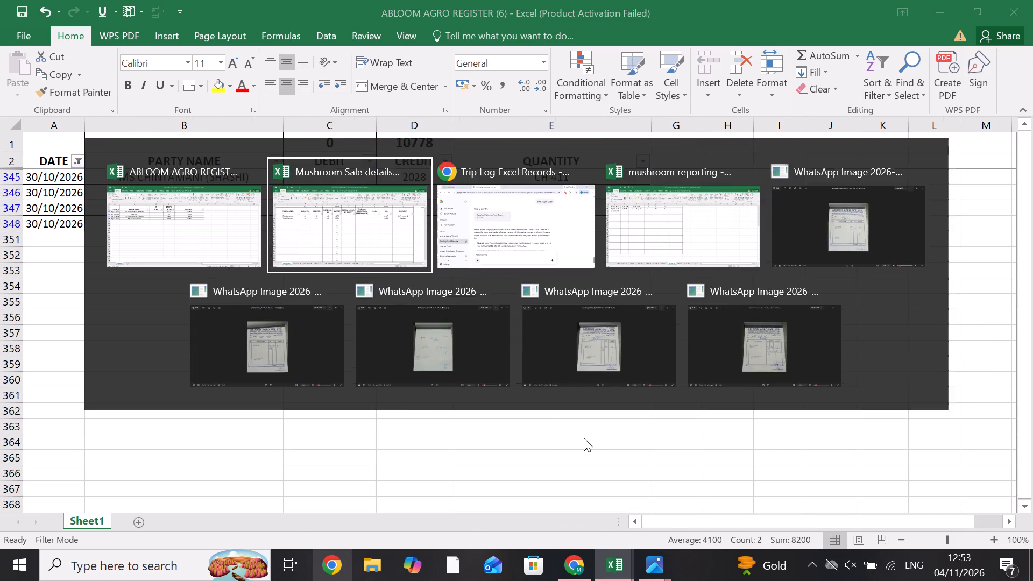
{"action": "left_click", "coordinate": [758, 224]}
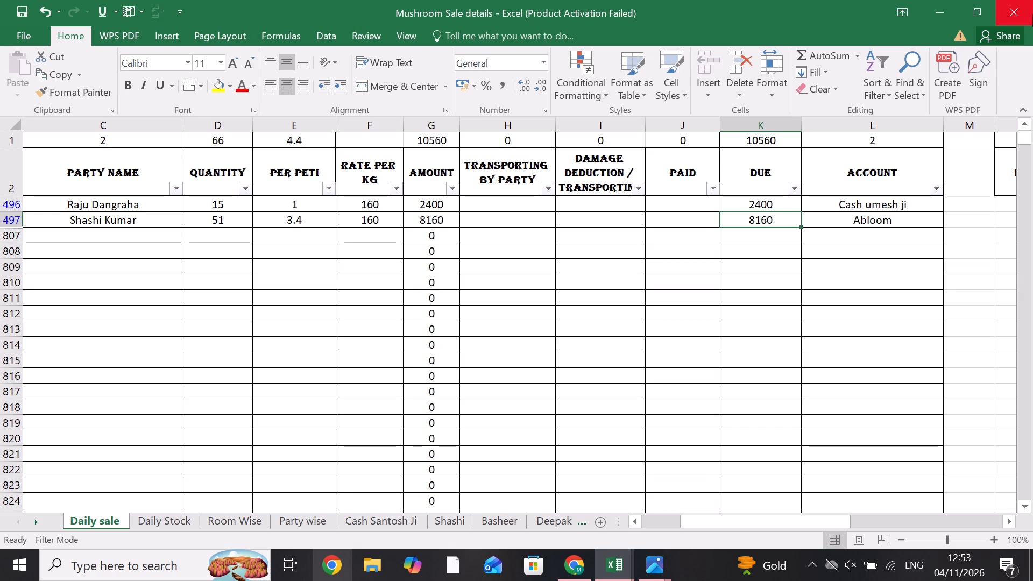
{"action": "key", "text": "alt+Tab"}
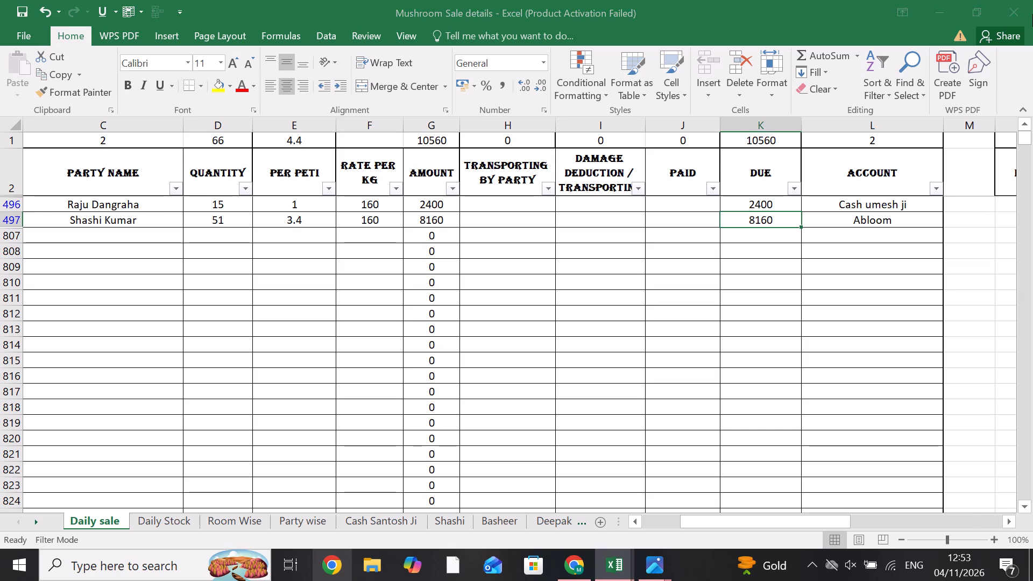
{"action": "scroll", "coordinate": [208, 264], "scroll_direction": "up", "scroll_amount": 3}
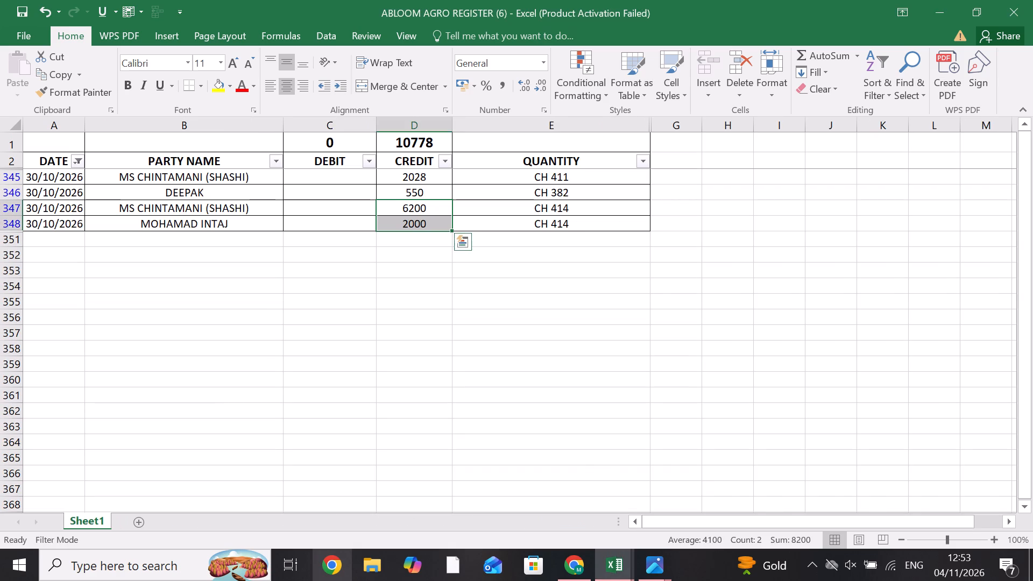
{"action": "left_click", "coordinate": [374, 177]}
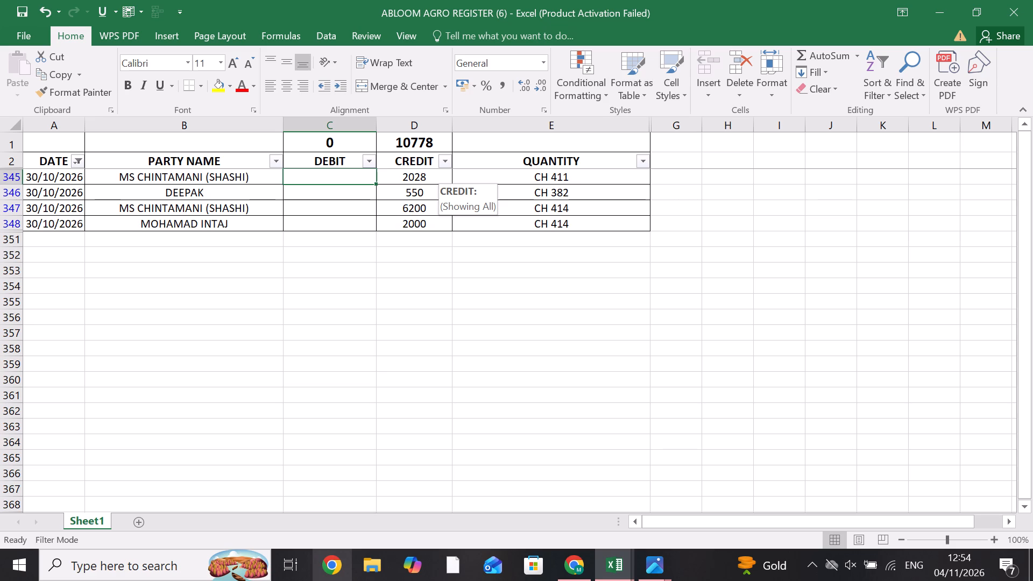
{"action": "key", "text": "alt+Tab"}
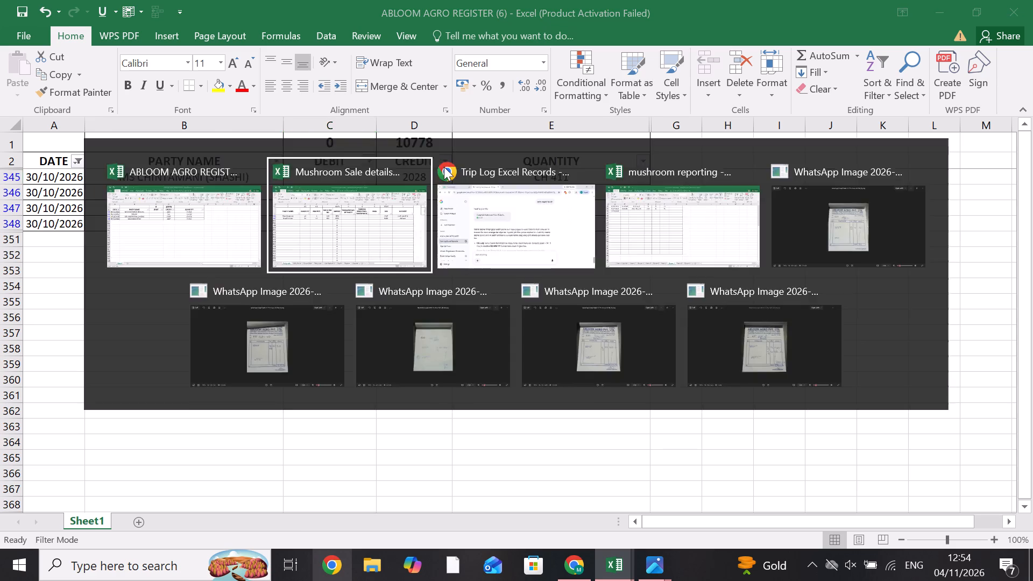
{"action": "key", "text": "alt+Tab"}
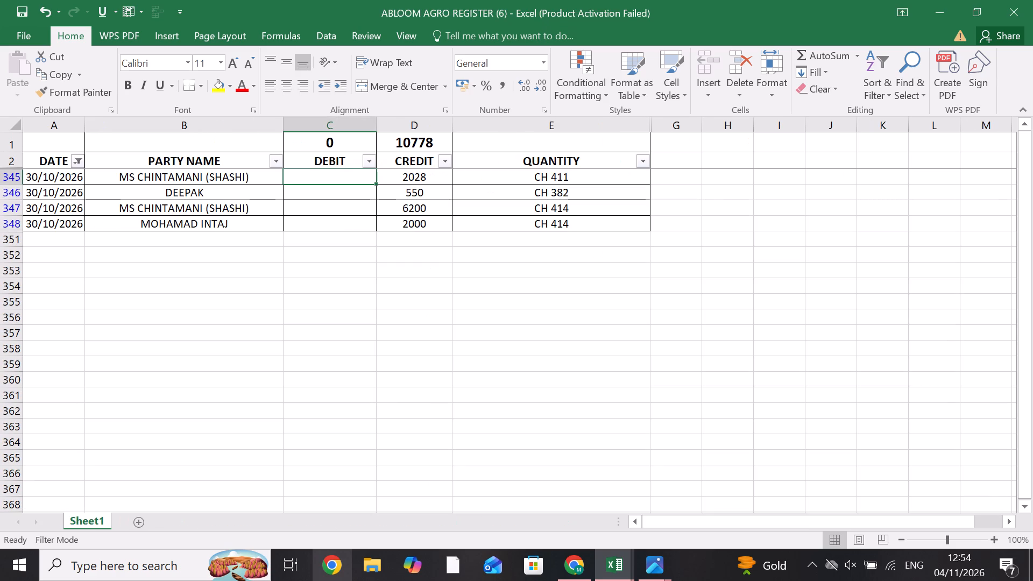
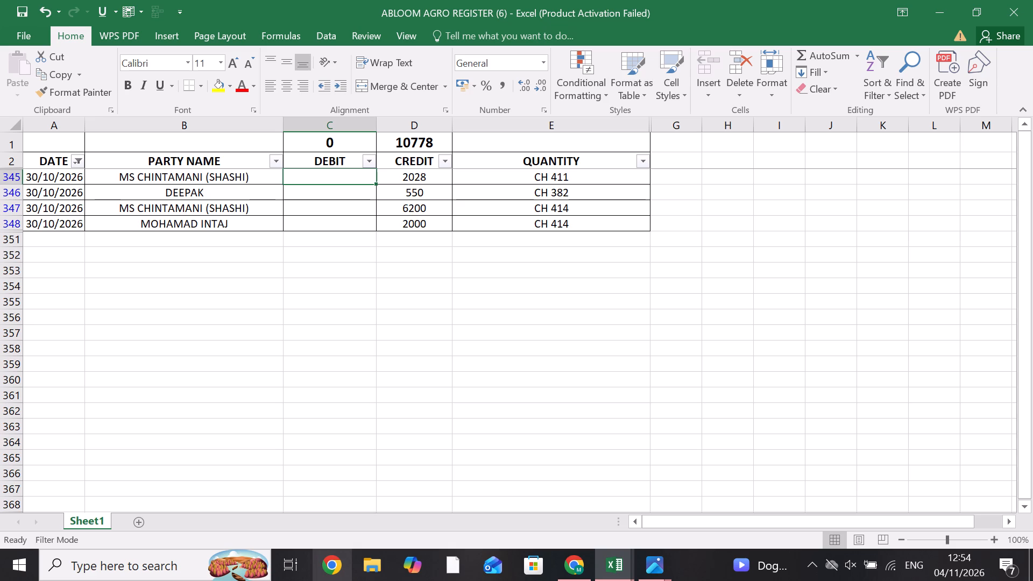
Switch to the Mushroom Sale details workbook and clear the DATE filter on the Daily sale sheet.
{"action": "key", "text": "alt+Tab"}
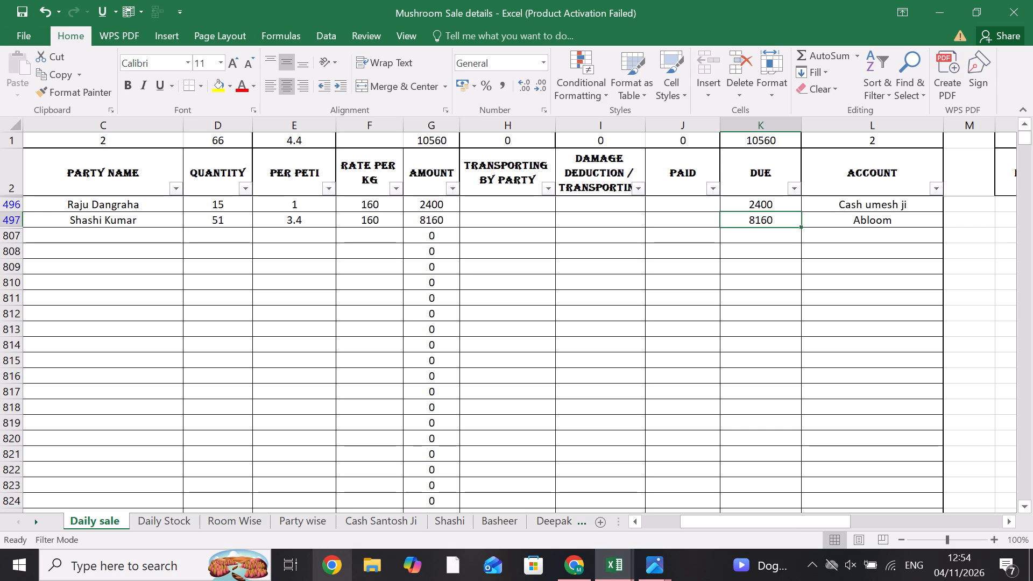
{"action": "left_click_drag", "start_coordinate": [752, 514], "coordinate": [706, 542]}
{"action": "left_click_drag", "start_coordinate": [720, 523], "coordinate": [536, 528]}
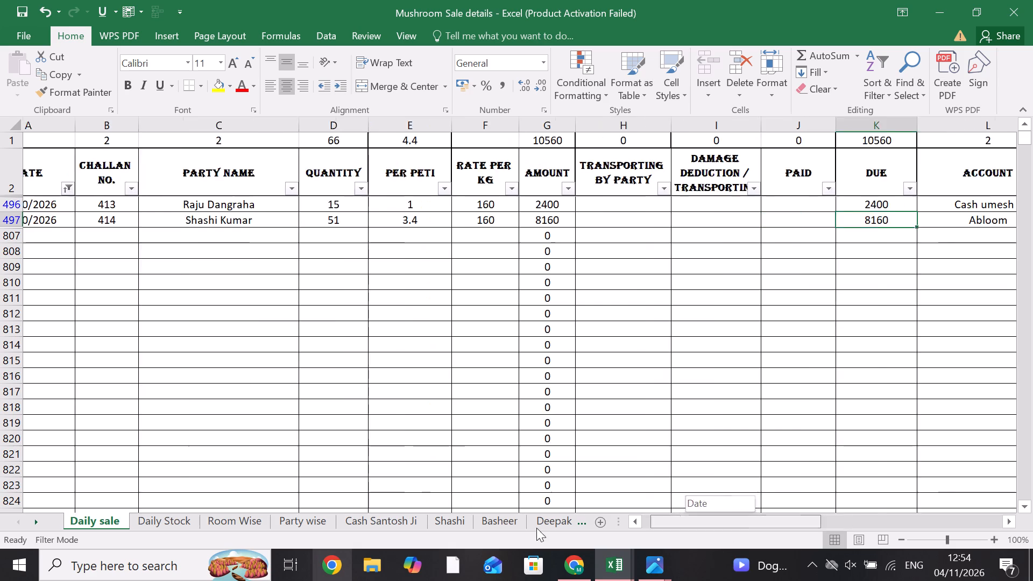
{"action": "left_click_drag", "start_coordinate": [536, 528], "coordinate": [457, 492]}
{"action": "left_click", "coordinate": [107, 190]}
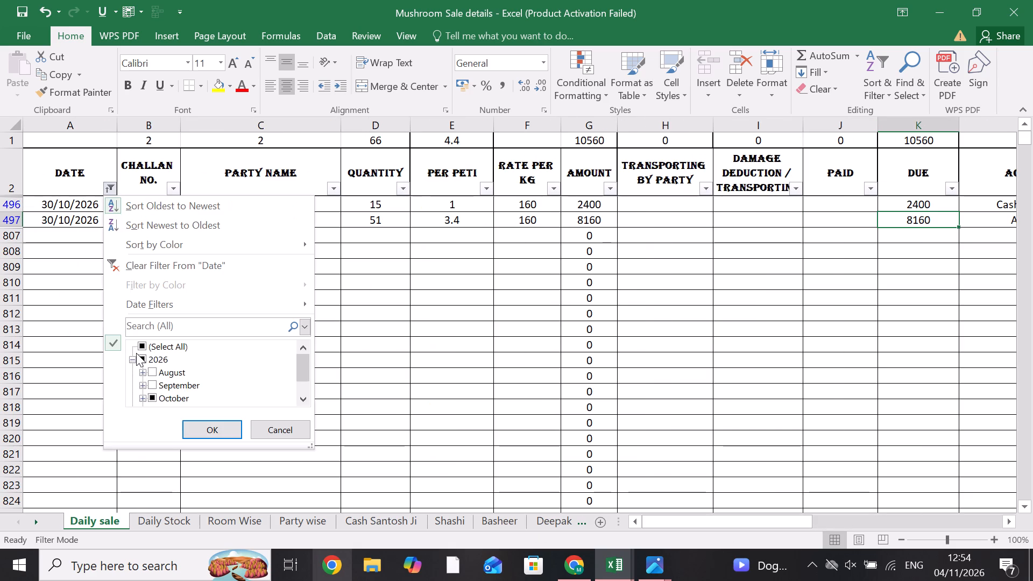
{"action": "left_click", "coordinate": [140, 350]}
{"action": "left_click", "coordinate": [190, 426]}
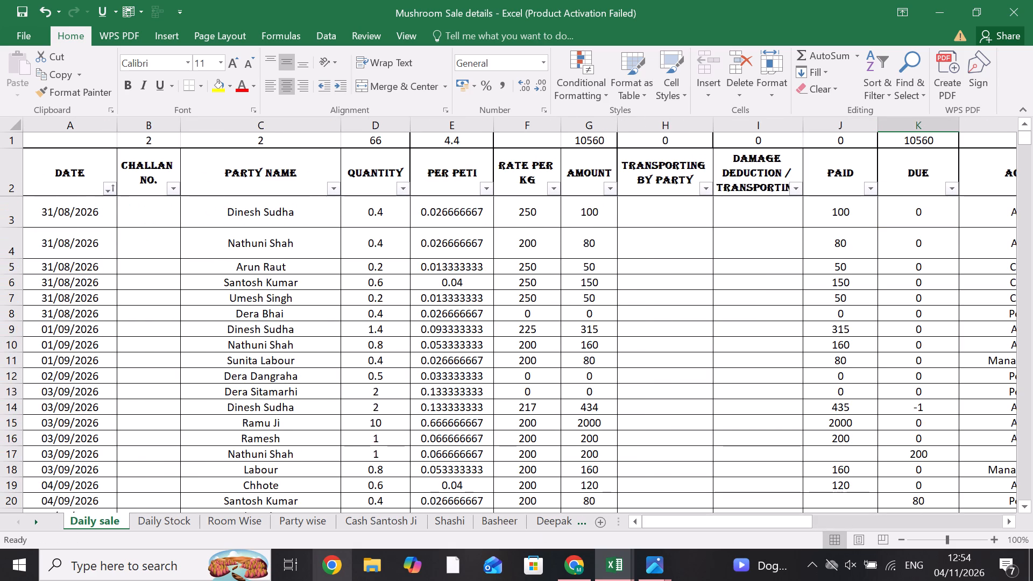
Filter the CHALLAN NO. column in Daily sale to challan 382 to look up its sale.
{"action": "left_click", "coordinate": [174, 186]}
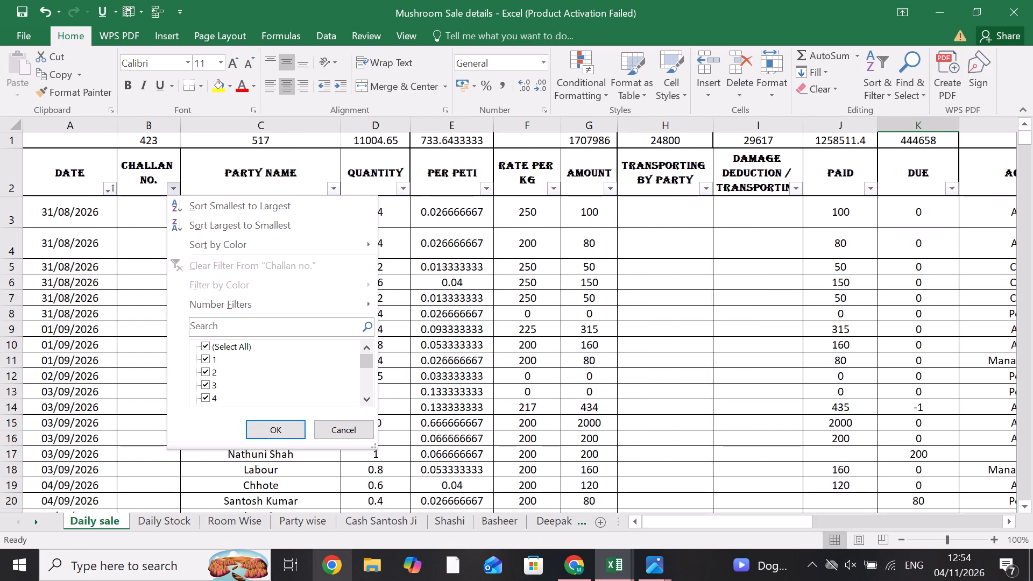
{"action": "left_click", "coordinate": [201, 330]}
{"action": "type", "text": "382"}
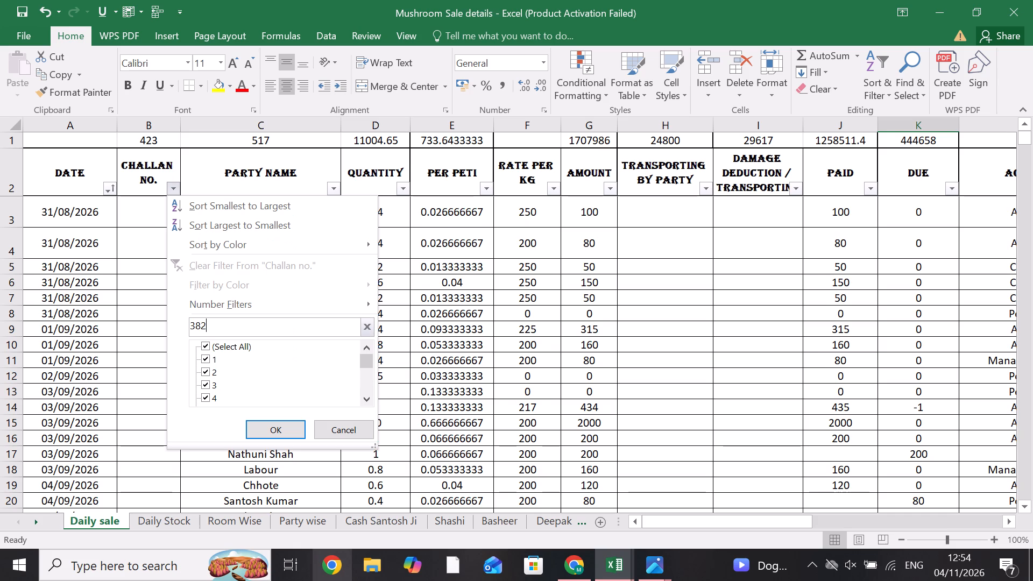
{"action": "key", "text": "backslash"}
{"action": "key", "text": "BackSpace"}
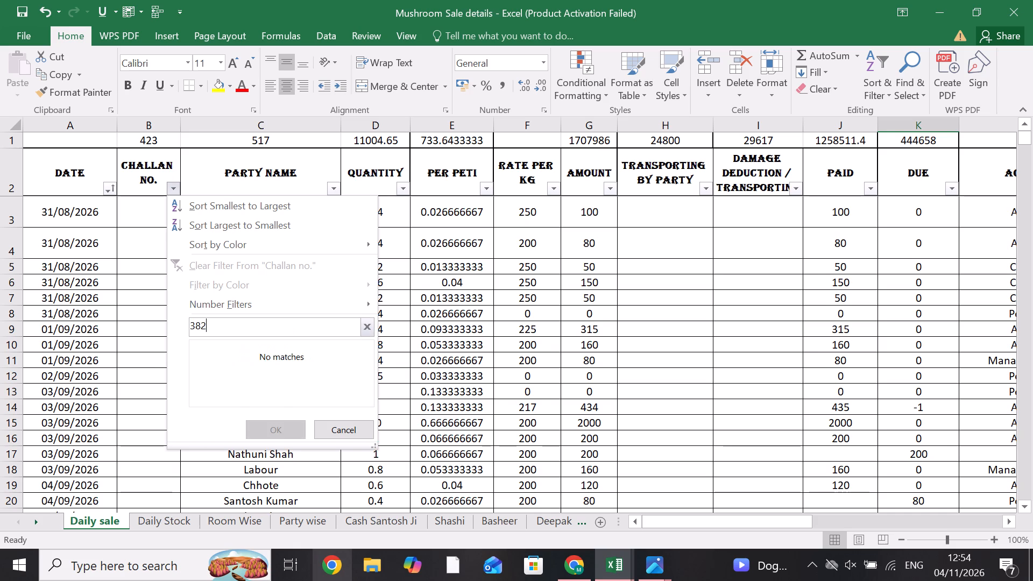
{"action": "key", "text": "Return"}
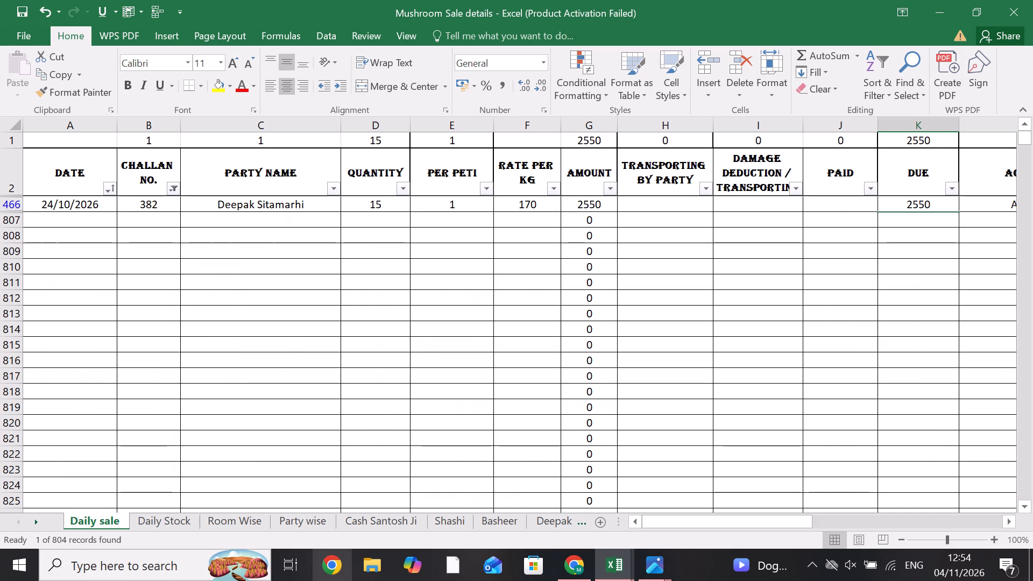
Include all challan numbers again in the Daily sale CHALLAN NO. filter.
{"action": "left_click", "coordinate": [172, 187]}
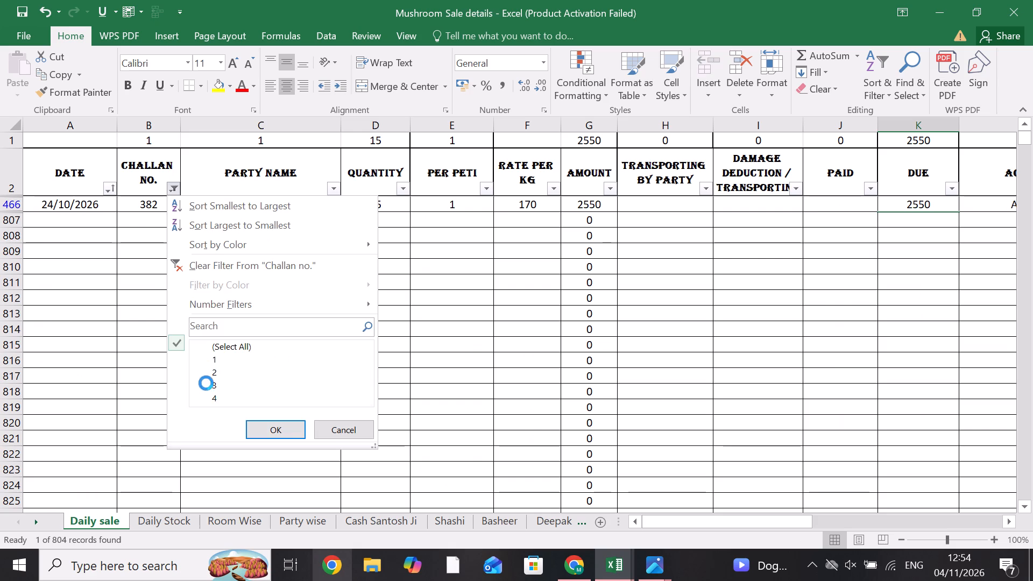
{"action": "left_click", "coordinate": [231, 356]}
{"action": "left_click", "coordinate": [236, 346]}
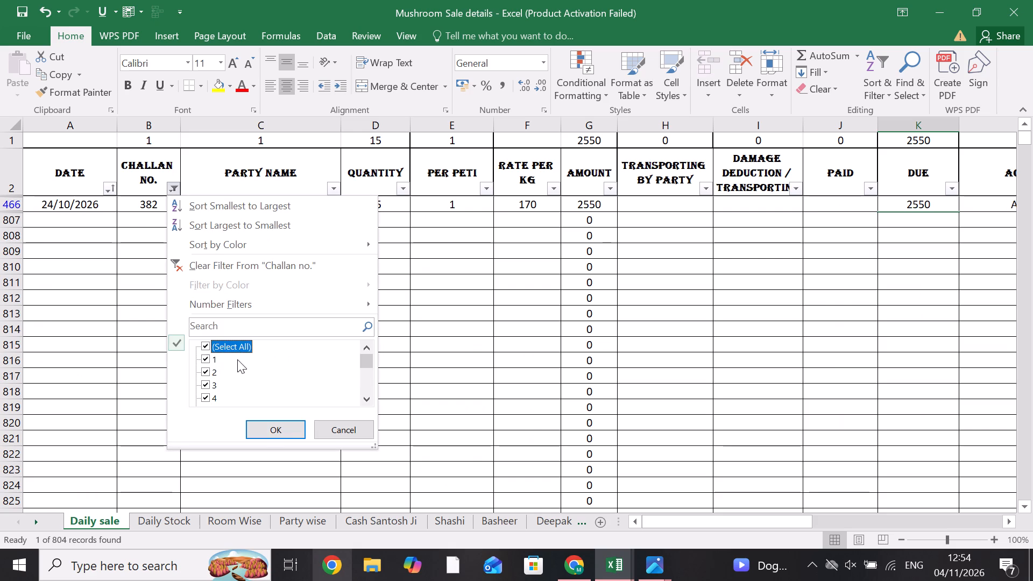
{"action": "left_click", "coordinate": [263, 428]}
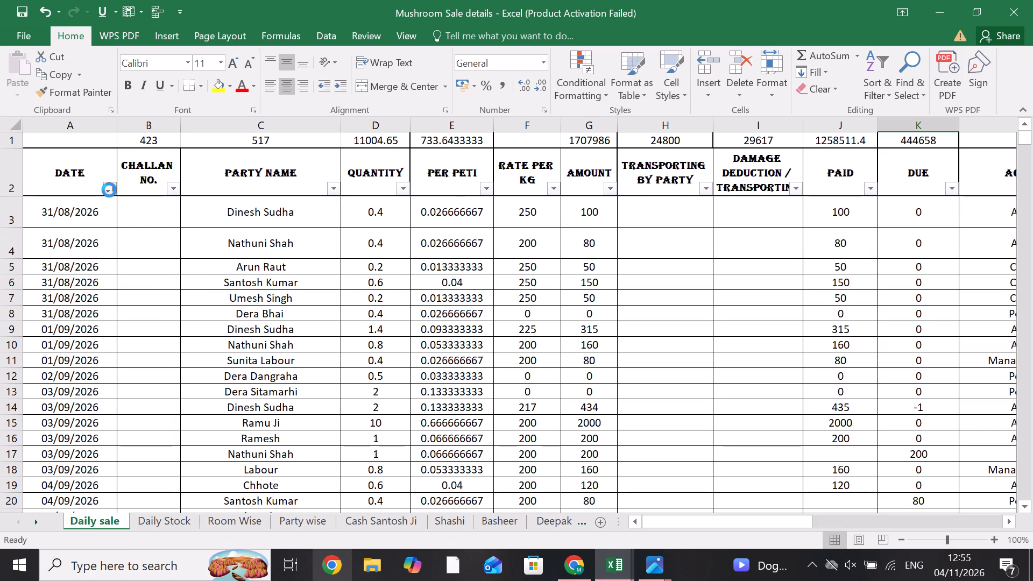
Reapply a single-day October 2026 filter to the DATE column in Daily sale.
{"action": "left_click", "coordinate": [109, 190]}
{"action": "left_click", "coordinate": [168, 350]}
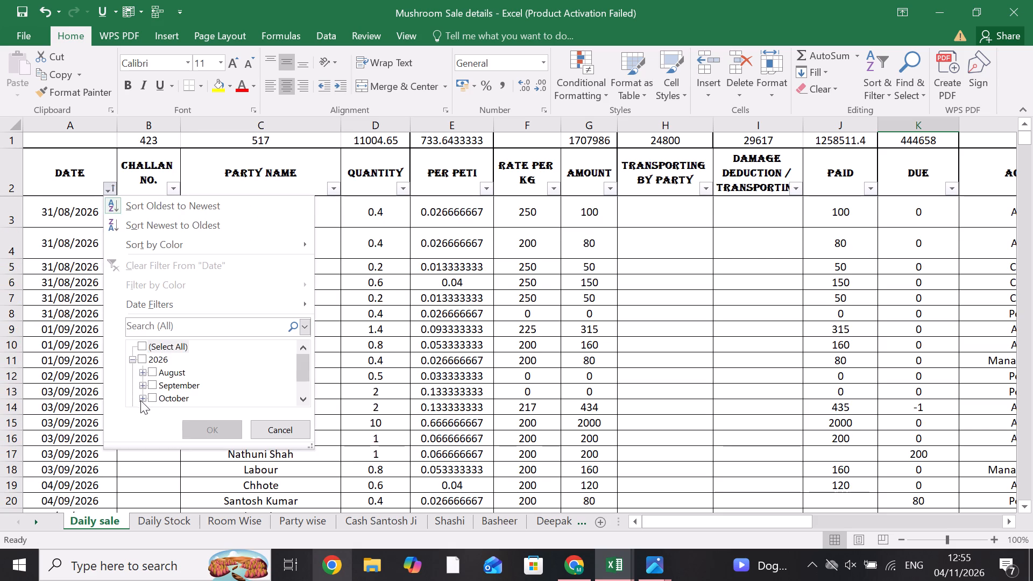
{"action": "left_click", "coordinate": [140, 400]}
{"action": "scroll", "coordinate": [189, 363], "scroll_direction": "down", "scroll_amount": 6}
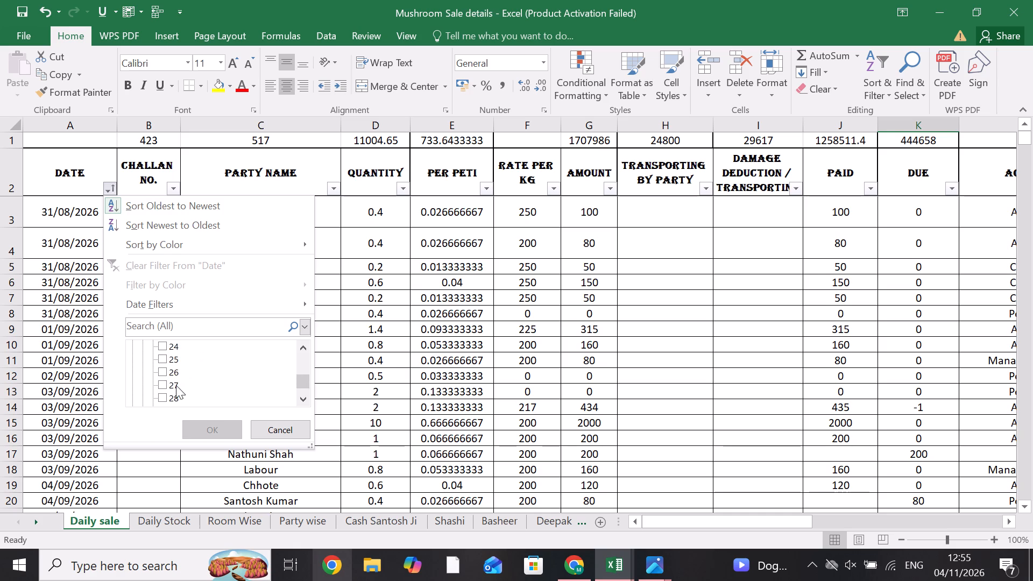
{"action": "scroll", "coordinate": [176, 386], "scroll_direction": "down", "scroll_amount": 2}
{"action": "left_click", "coordinate": [171, 353]}
{"action": "left_click", "coordinate": [219, 431]}
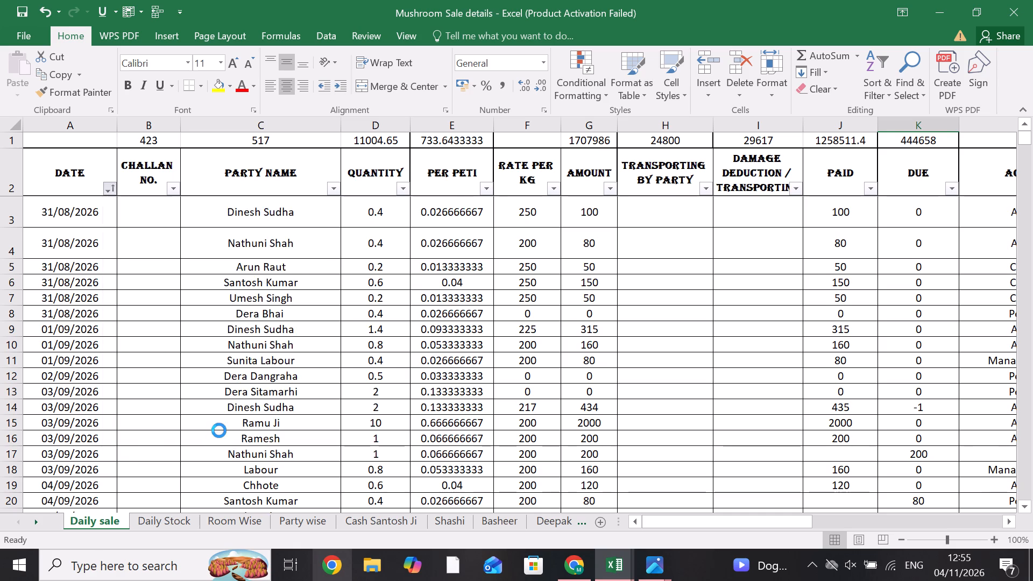
Return to the Abloom register and sum the CREDIT entries for CH 411 and CH 382.
{"action": "key", "text": "alt+Tab"}
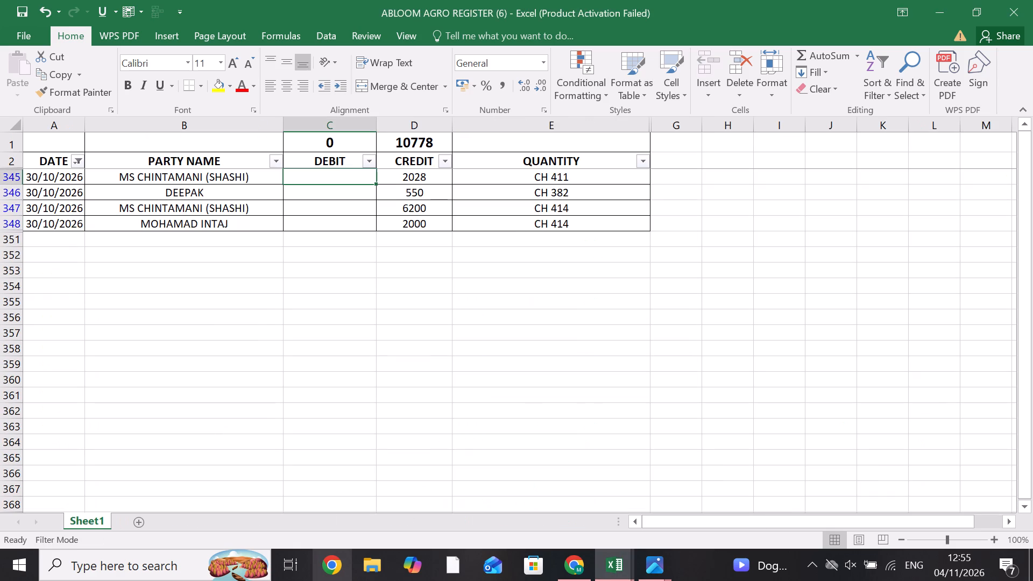
{"action": "left_click_drag", "start_coordinate": [421, 178], "coordinate": [421, 193]}
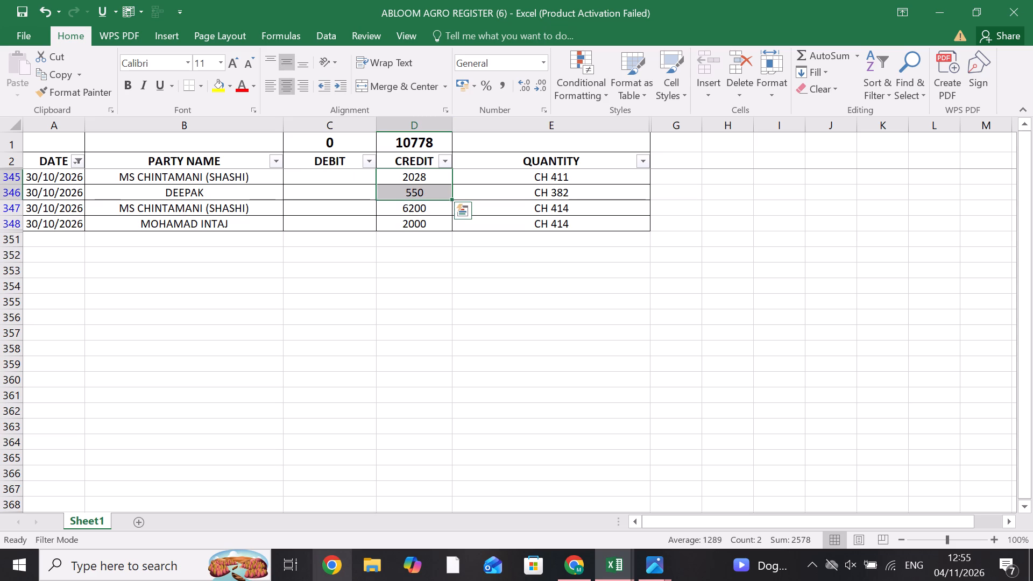
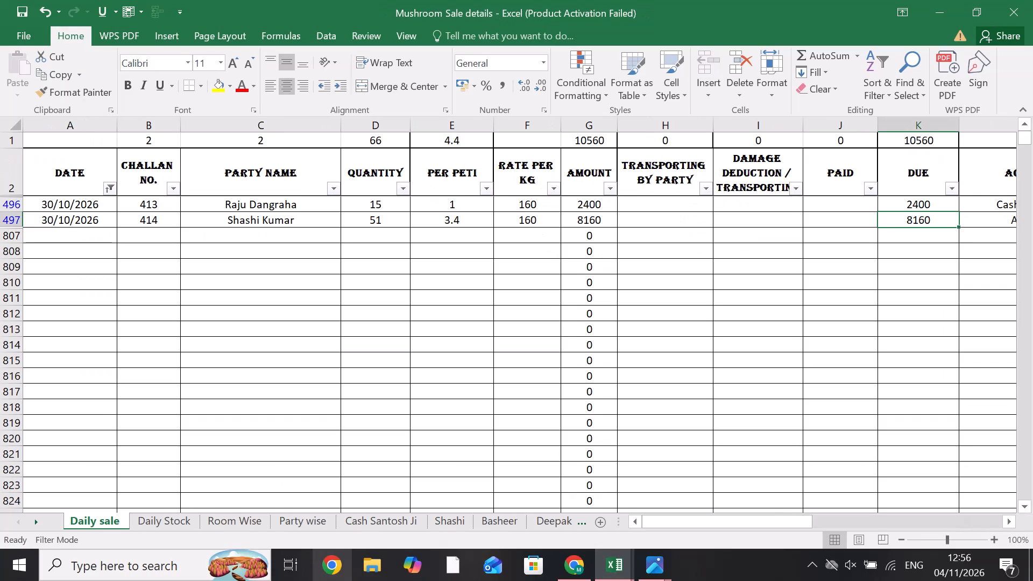
Change the DATE filter in Daily sale from 30 October to show only 31 October 2026 sales with their accounts.
{"action": "left_click", "coordinate": [109, 189]}
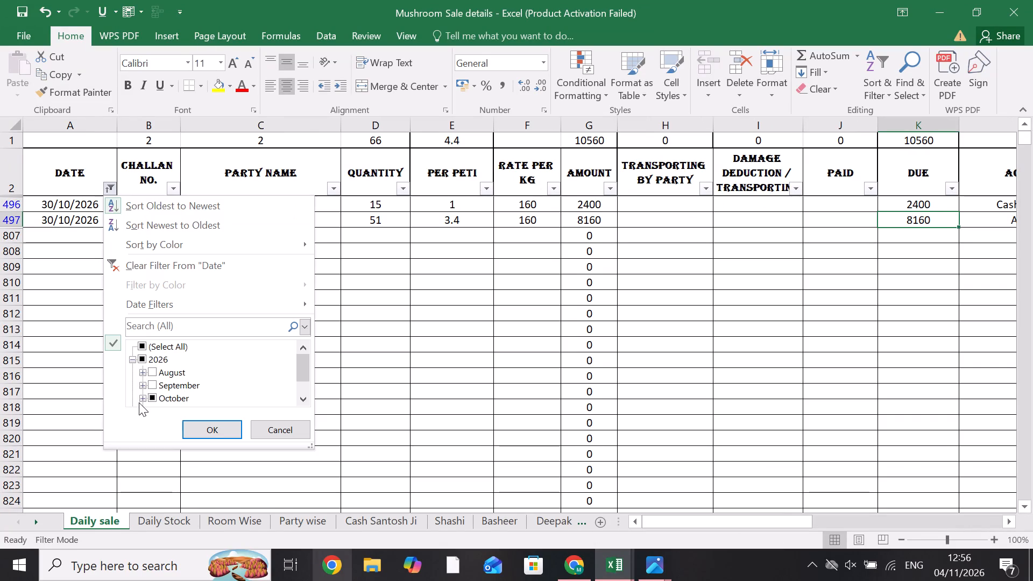
{"action": "left_click", "coordinate": [139, 402]}
{"action": "scroll", "coordinate": [216, 351], "scroll_direction": "down", "scroll_amount": 4}
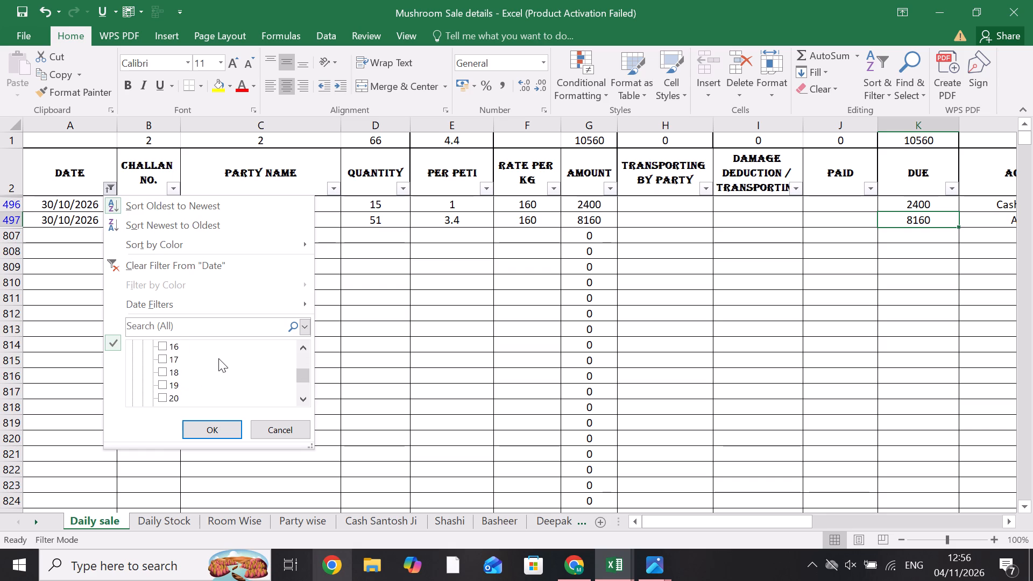
{"action": "scroll", "coordinate": [218, 358], "scroll_direction": "down", "scroll_amount": 4}
{"action": "left_click", "coordinate": [171, 361]}
{"action": "left_click", "coordinate": [171, 374]}
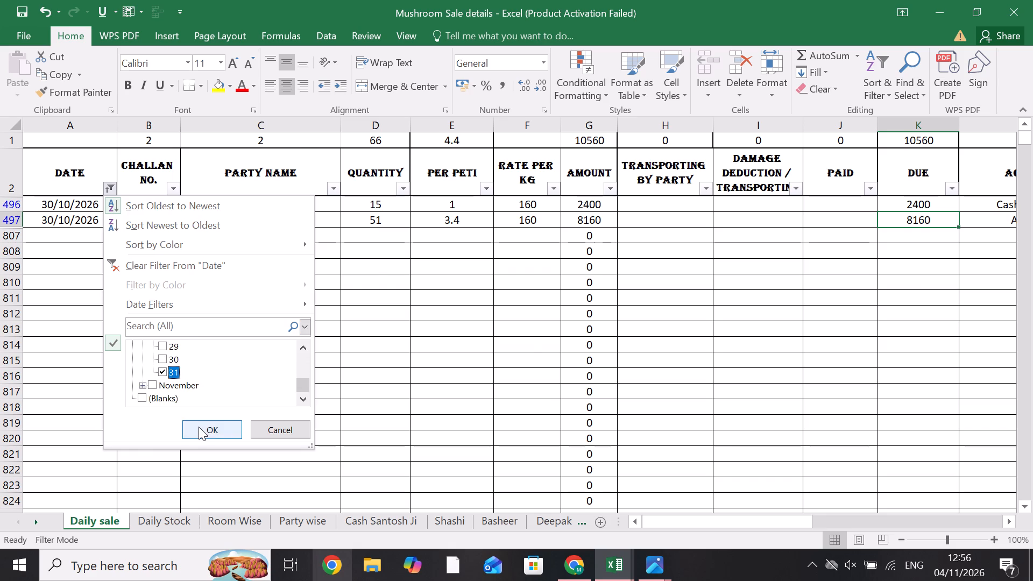
{"action": "left_click", "coordinate": [199, 427]}
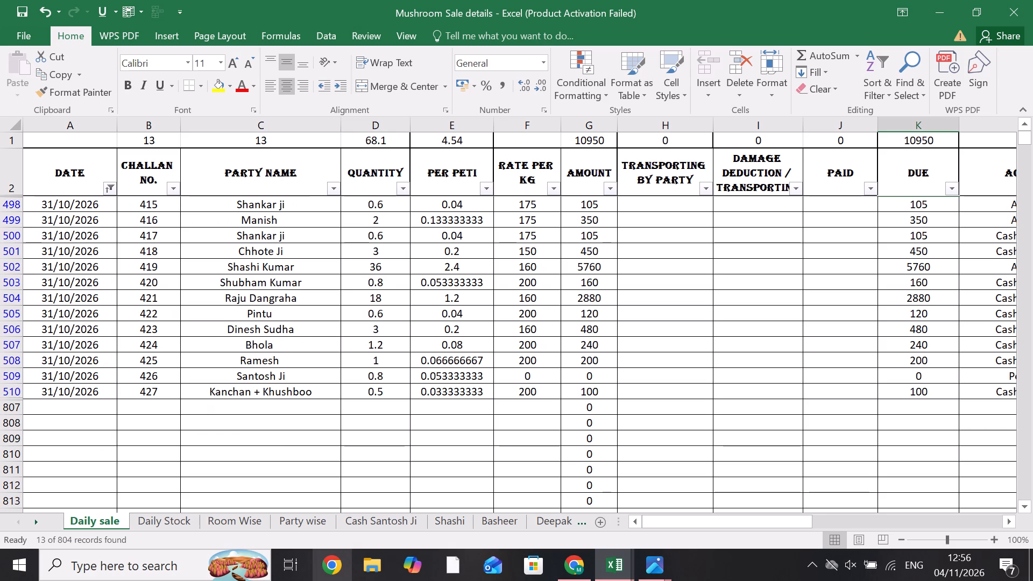
{"action": "left_click_drag", "start_coordinate": [683, 515], "coordinate": [758, 520]}
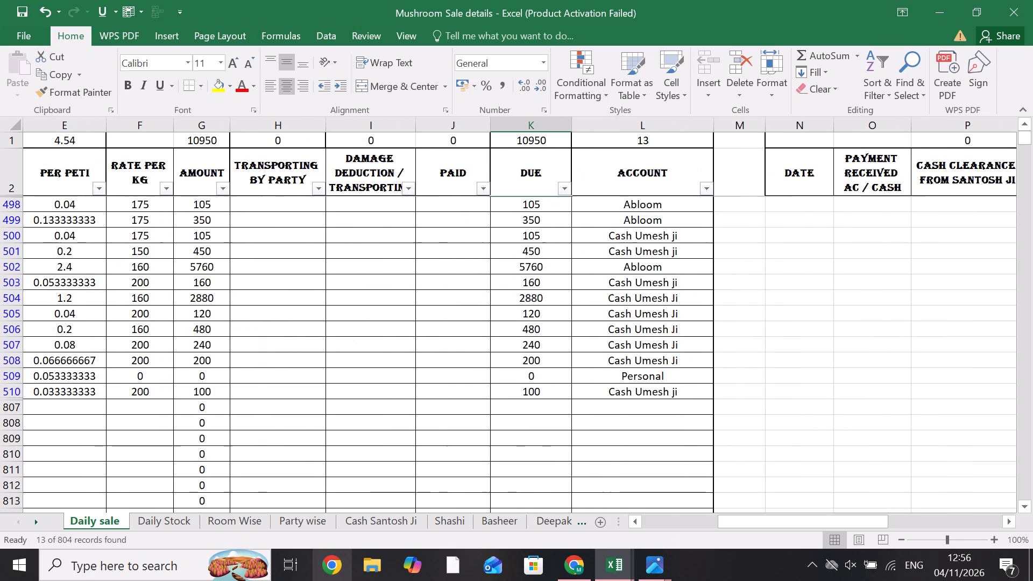
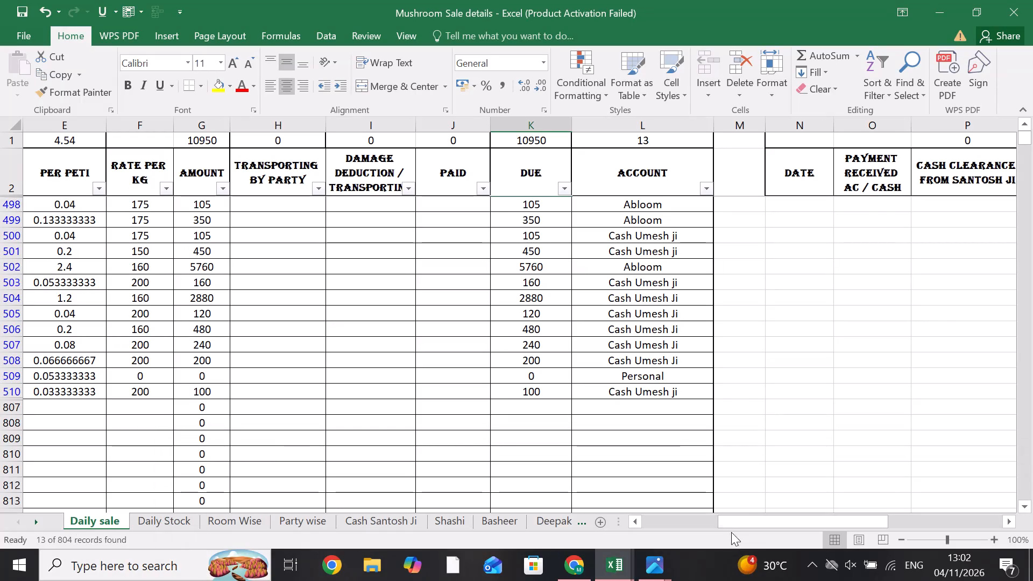
Compare the 31/10/2026 total in Room Wise with the Daily sale QUANTITY entries for that date, including the challan 426 row.
{"action": "left_click_drag", "start_coordinate": [743, 516], "coordinate": [577, 518]}
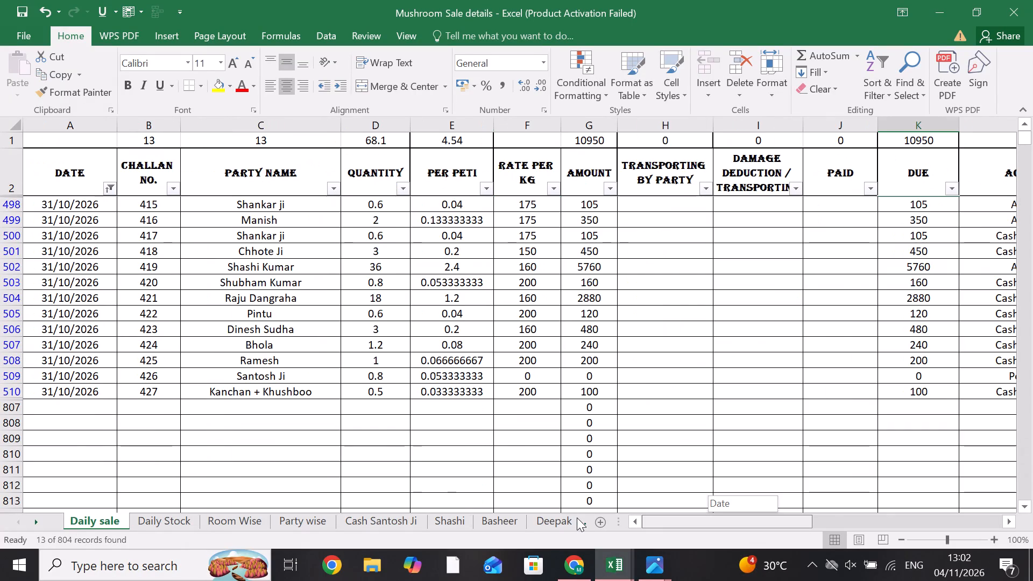
{"action": "left_click_drag", "start_coordinate": [577, 518], "coordinate": [576, 514]}
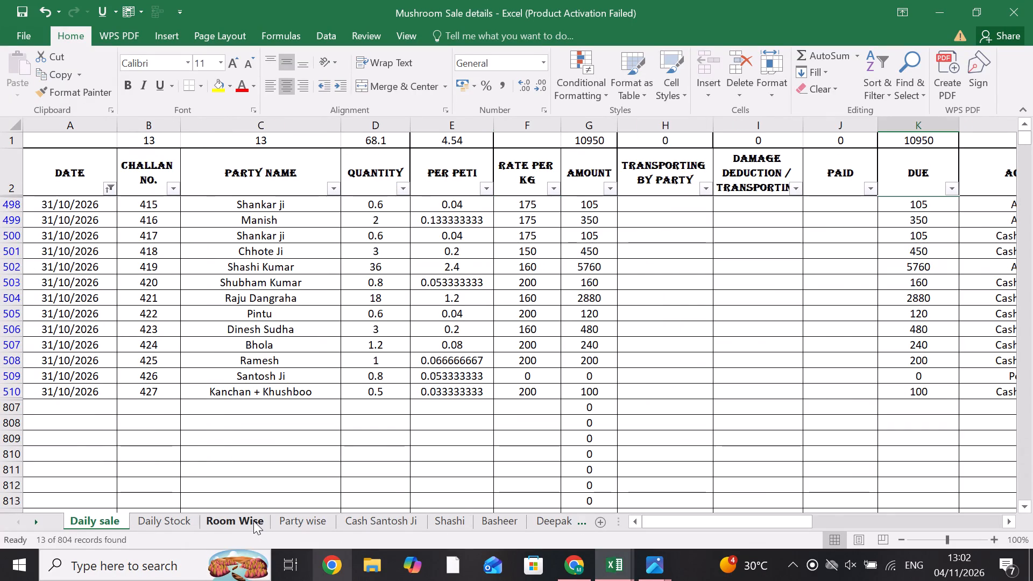
{"action": "left_click", "coordinate": [253, 521]}
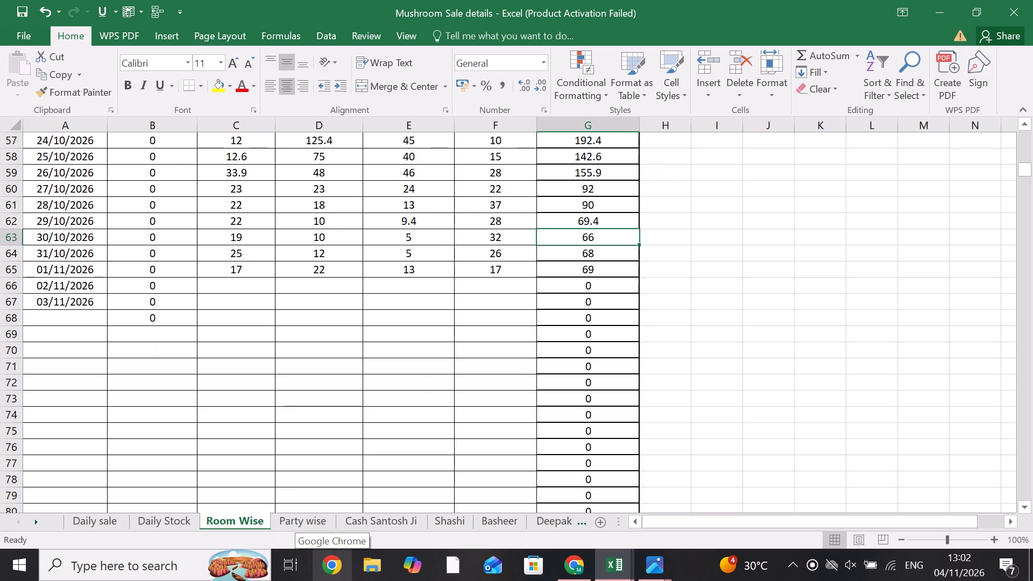
{"action": "left_click", "coordinate": [592, 250]}
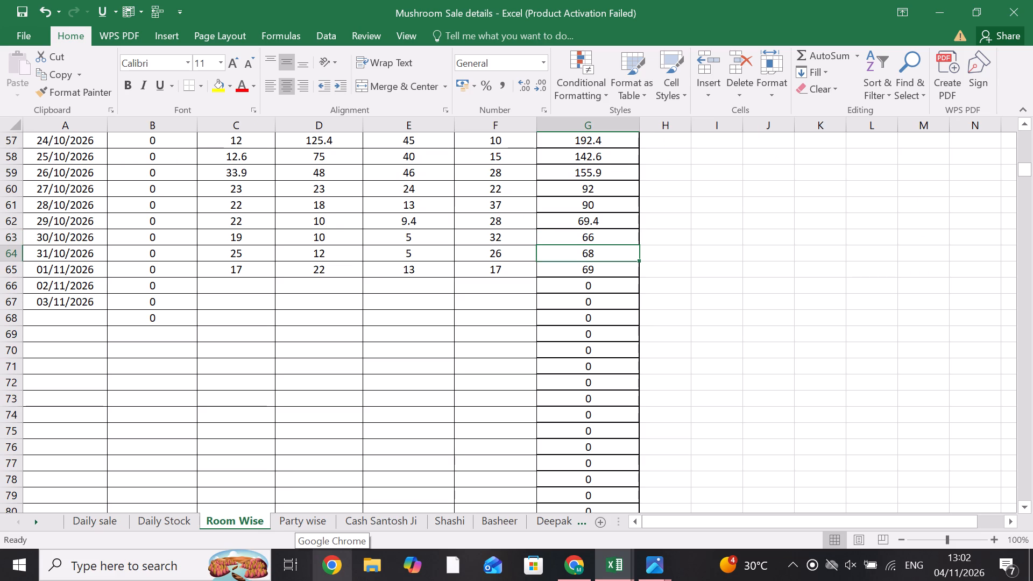
{"action": "left_click", "coordinate": [108, 527]}
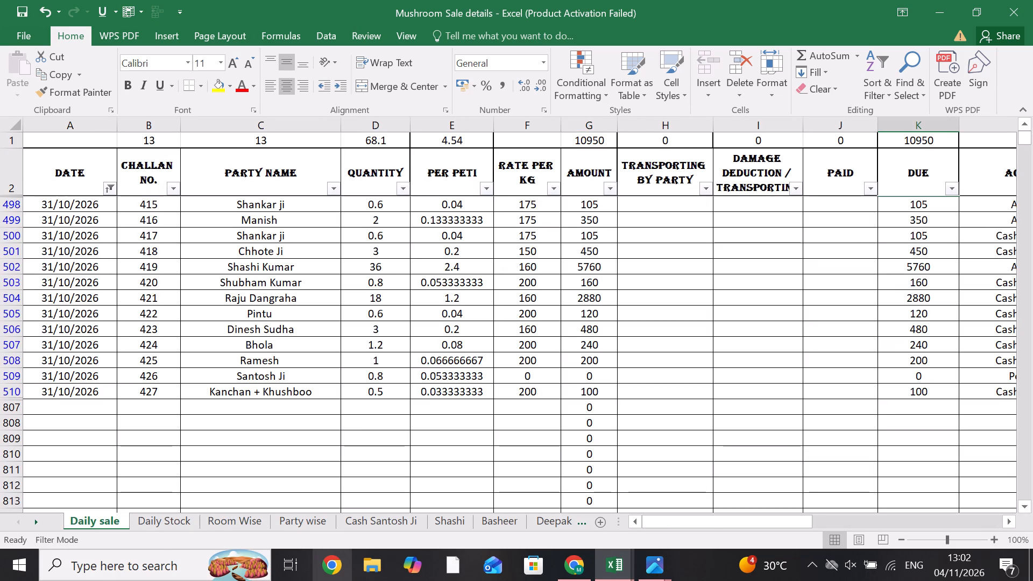
{"action": "left_click_drag", "start_coordinate": [393, 204], "coordinate": [406, 399]}
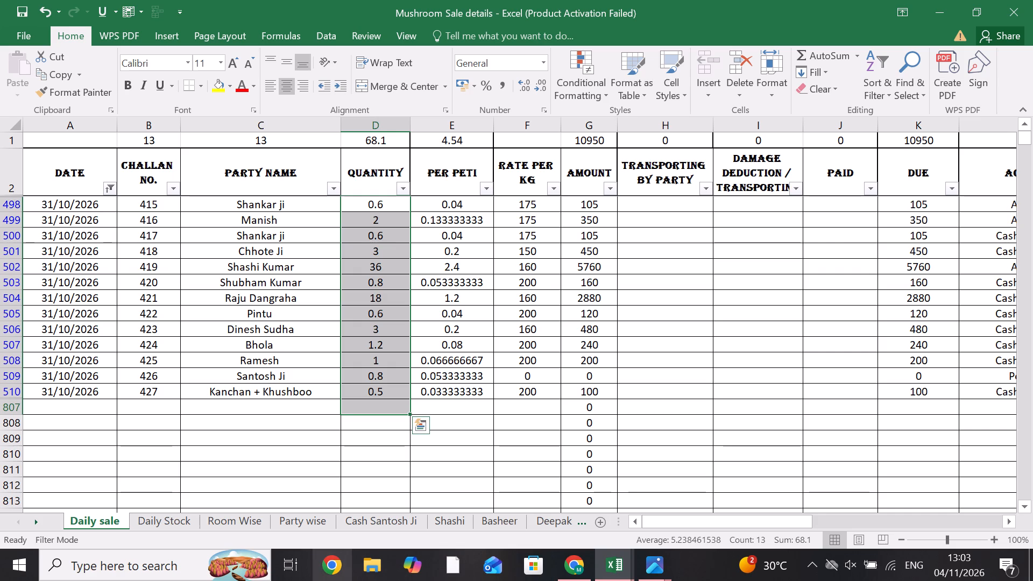
{"action": "left_click", "coordinate": [406, 380]}
{"action": "left_click", "coordinate": [18, 376]}
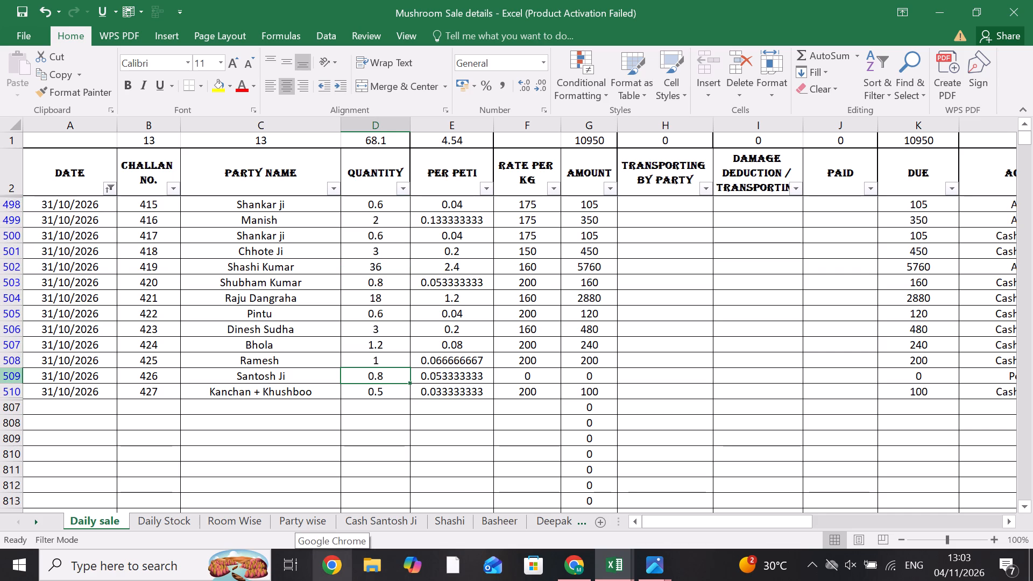
Filter the ACCOUNT column in Daily sale to show only Personal entries for 31 October.
{"action": "left_click_drag", "start_coordinate": [710, 525], "coordinate": [739, 526]}
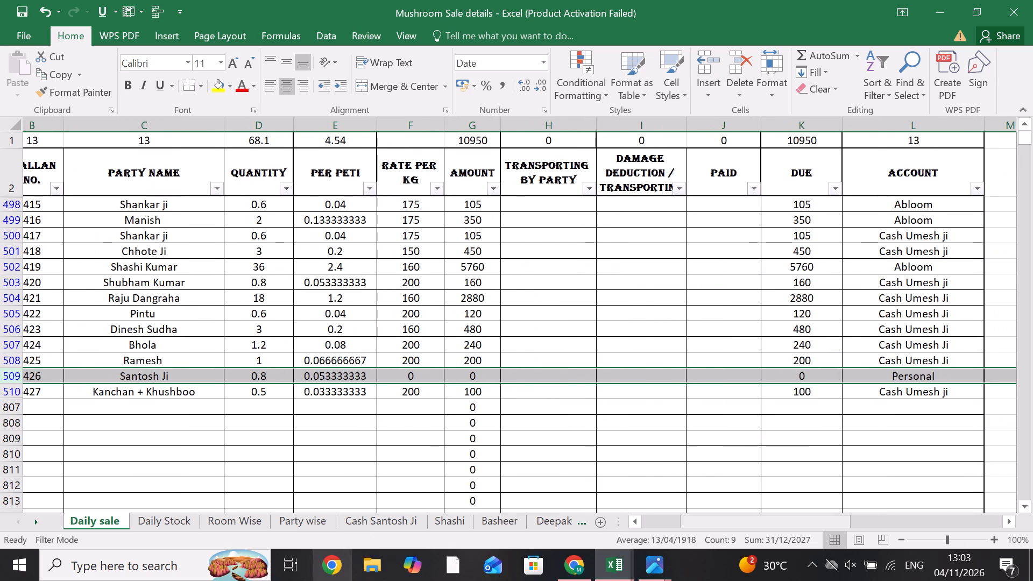
{"action": "left_click", "coordinate": [937, 187]}
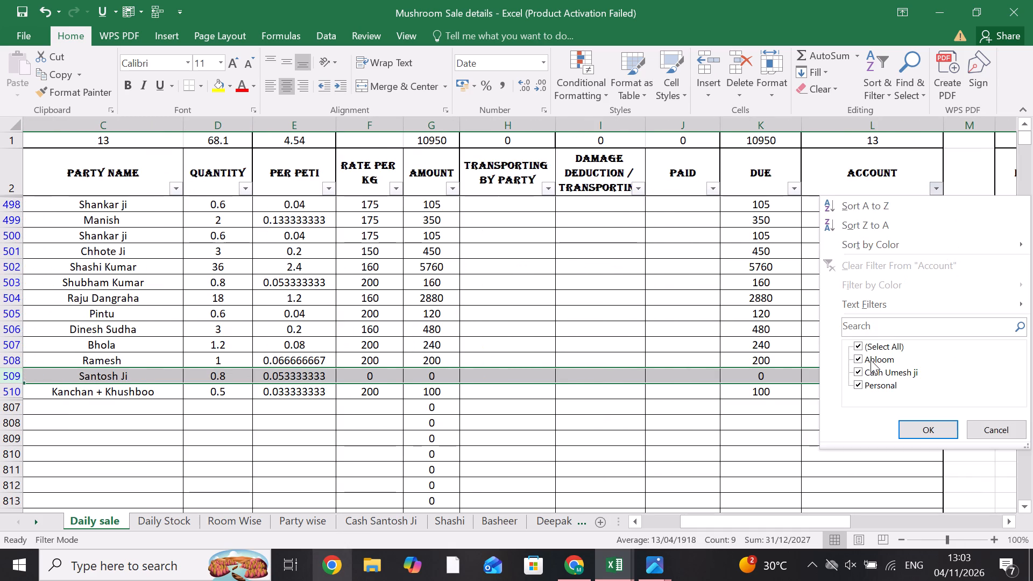
{"action": "left_click", "coordinate": [871, 360]}
{"action": "left_click", "coordinate": [873, 372]}
{"action": "left_click", "coordinate": [913, 427]}
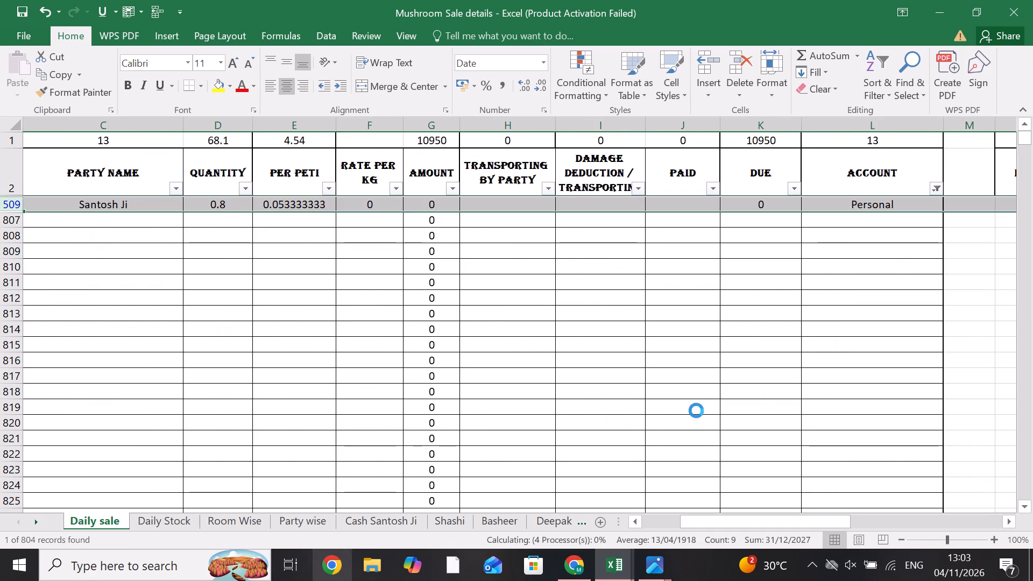
{"action": "scroll", "coordinate": [696, 410], "scroll_direction": "up", "scroll_amount": 2}
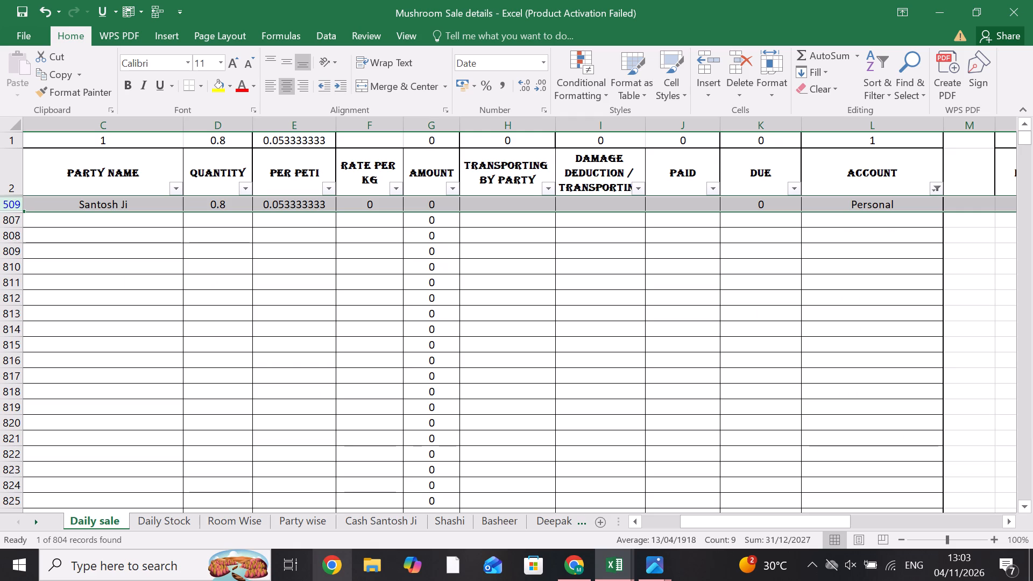
Change the ACCOUNT filter to include Abloom and Cash Umesh ji and exclude Personal, and review the remaining sales.
{"action": "left_click", "coordinate": [934, 189]}
{"action": "left_click", "coordinate": [861, 346]}
{"action": "left_click", "coordinate": [868, 382]}
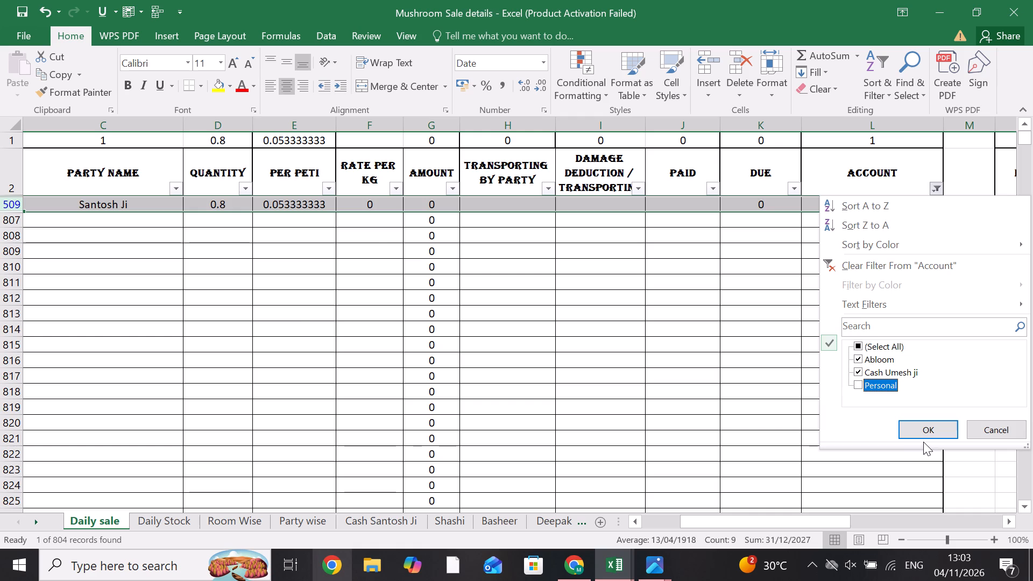
{"action": "left_click", "coordinate": [924, 431]}
{"action": "left_click_drag", "start_coordinate": [817, 526], "coordinate": [760, 535]}
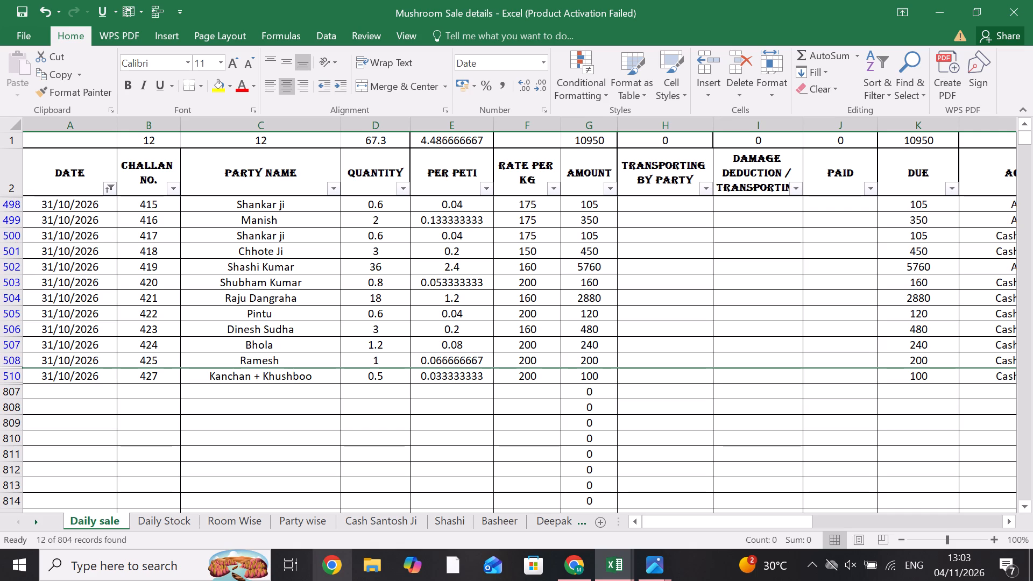
Restrict the ACCOUNT filter to Cash Umesh ji and check the sum of its AMOUNT entries.
{"action": "left_click", "coordinate": [683, 533]}
{"action": "left_click_drag", "start_coordinate": [677, 525], "coordinate": [727, 526]}
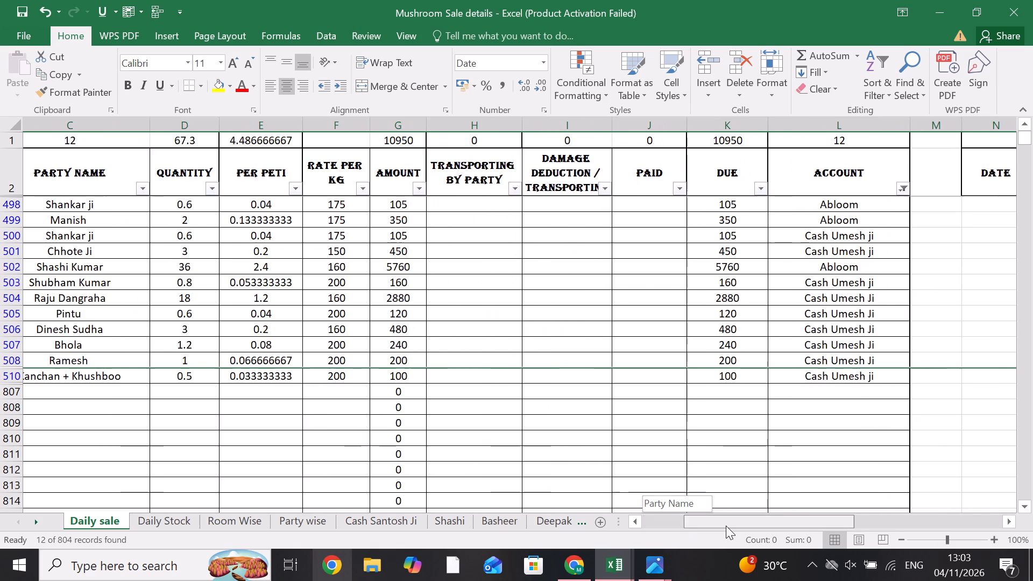
{"action": "left_click", "coordinate": [773, 192]}
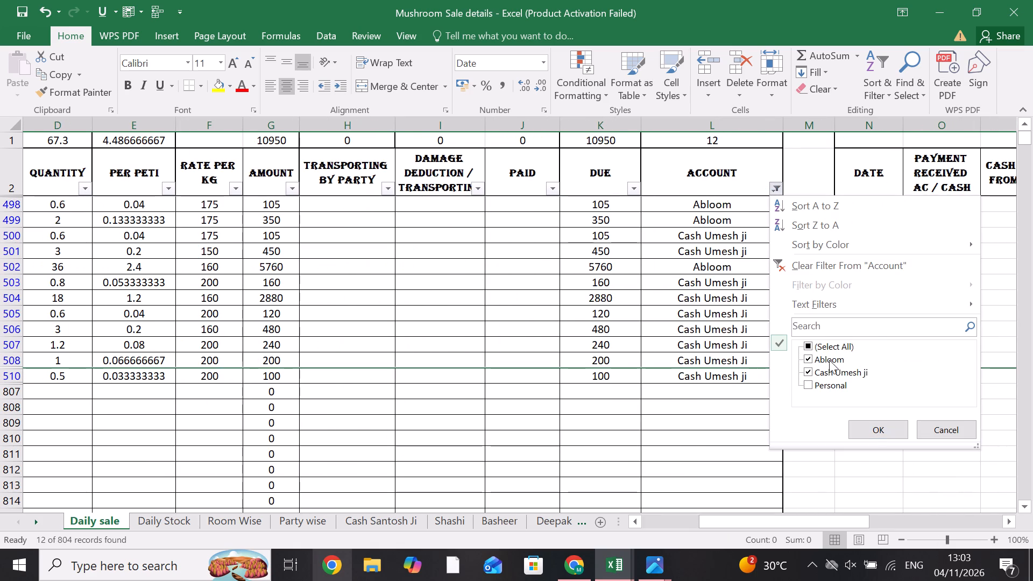
{"action": "left_click", "coordinate": [820, 360]}
{"action": "left_click", "coordinate": [873, 426]}
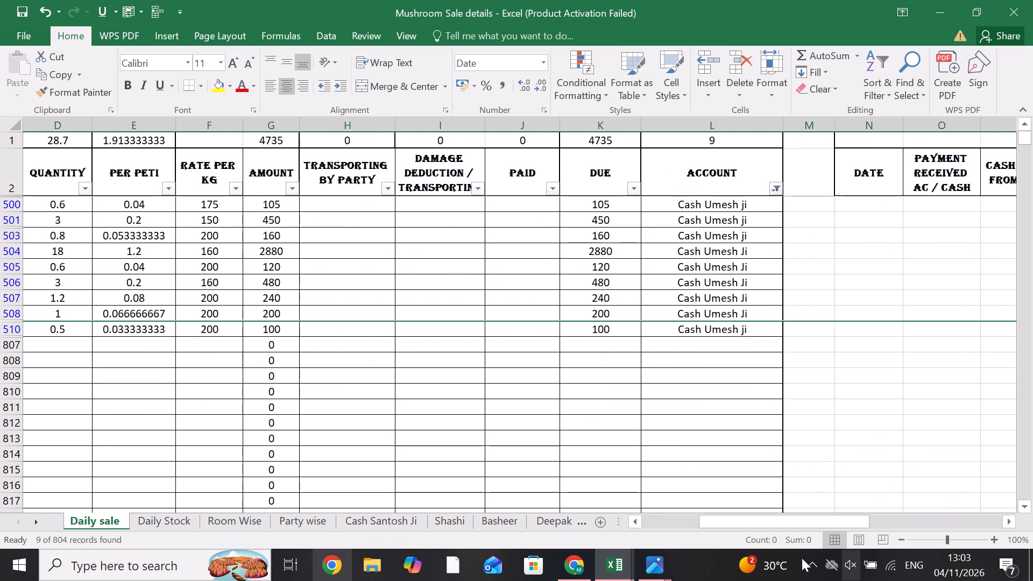
{"action": "left_click_drag", "start_coordinate": [772, 520], "coordinate": [728, 531]}
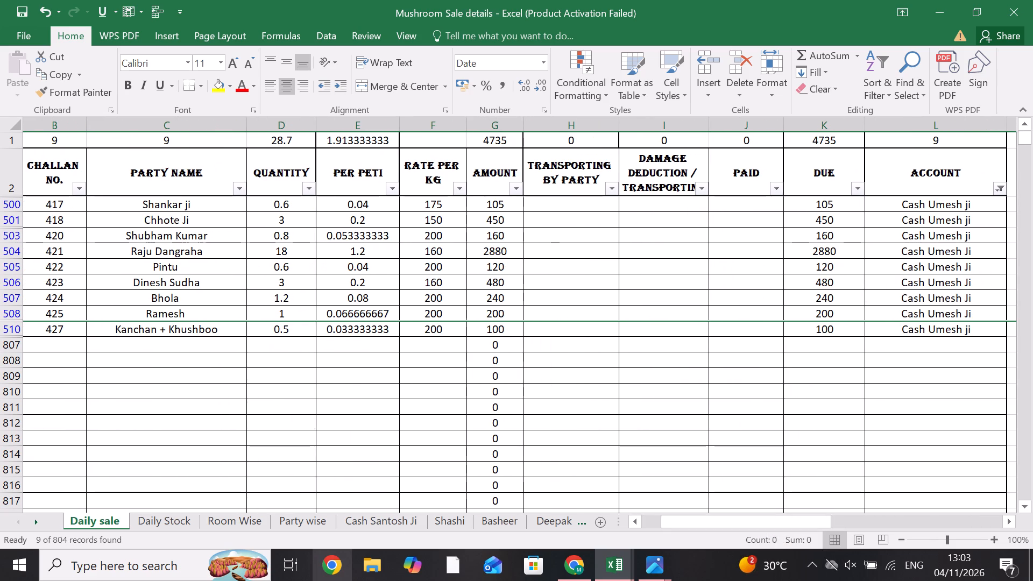
{"action": "left_click_drag", "start_coordinate": [500, 204], "coordinate": [515, 332]}
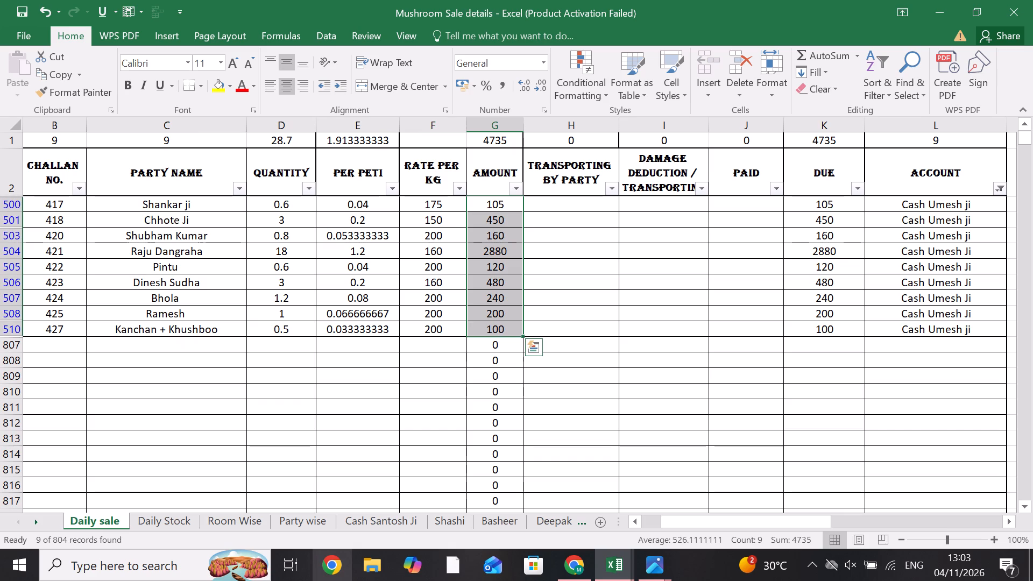
Switch the ACCOUNT filter to Abloom only and check the sum of its AMOUNT entries.
{"action": "left_click", "coordinate": [1002, 190]}
{"action": "left_click", "coordinate": [864, 368]}
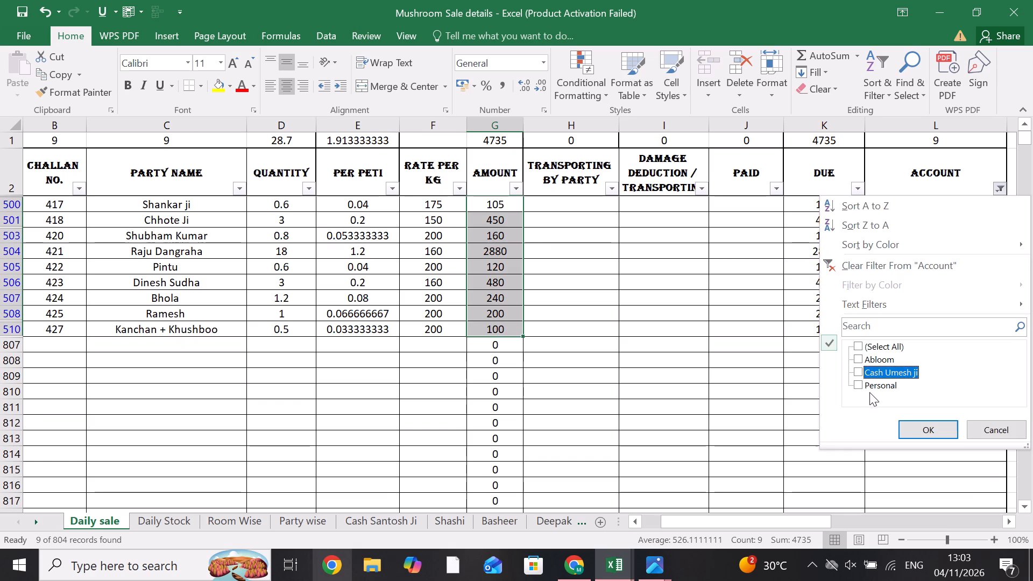
{"action": "left_click", "coordinate": [869, 388]}
{"action": "left_click", "coordinate": [869, 384]}
{"action": "left_click", "coordinate": [871, 380]}
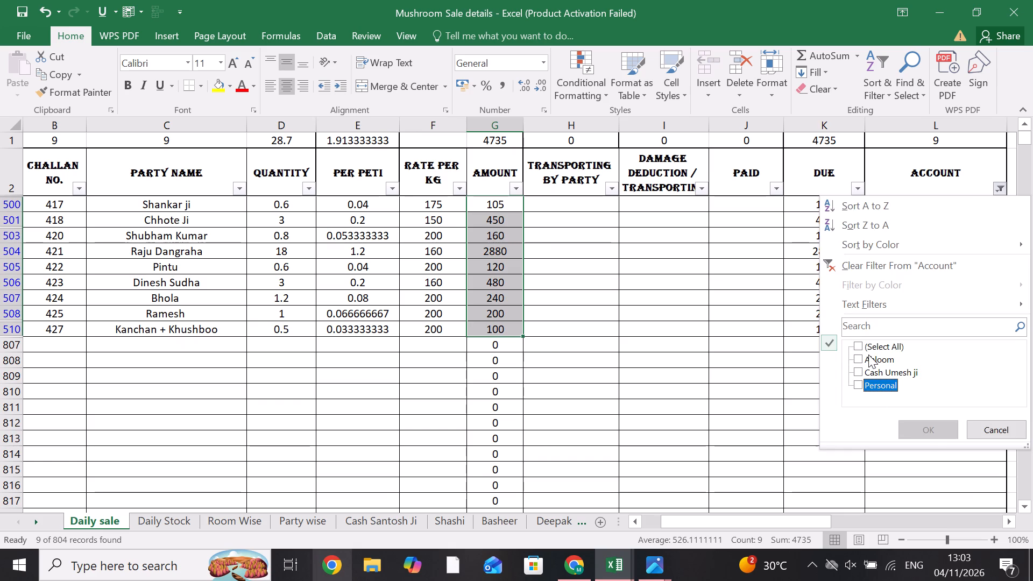
{"action": "left_click", "coordinate": [868, 355]}
{"action": "left_click", "coordinate": [922, 435]}
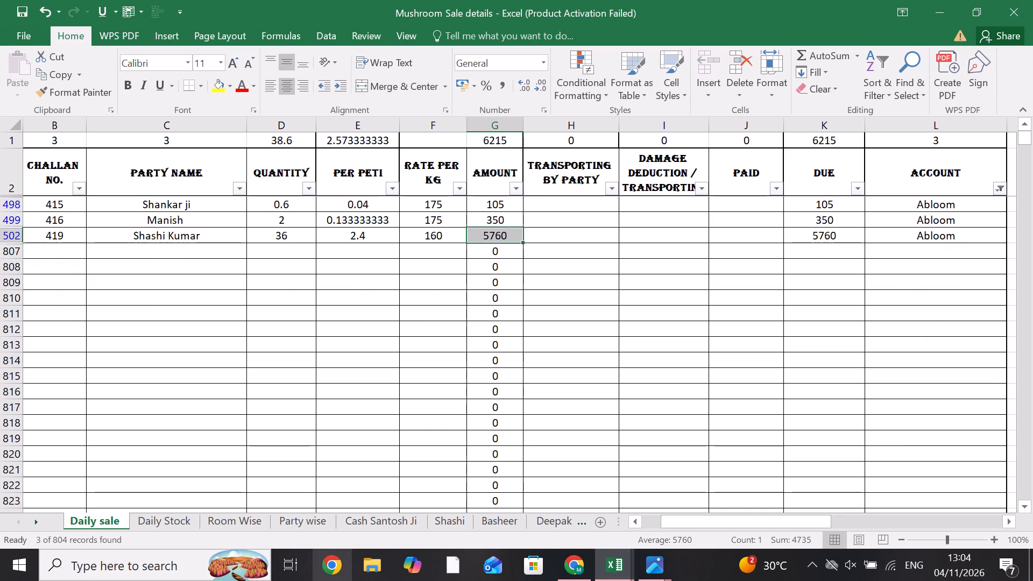
{"action": "scroll", "coordinate": [519, 394], "scroll_direction": "up", "scroll_amount": 2}
{"action": "left_click_drag", "start_coordinate": [508, 208], "coordinate": [510, 250]}
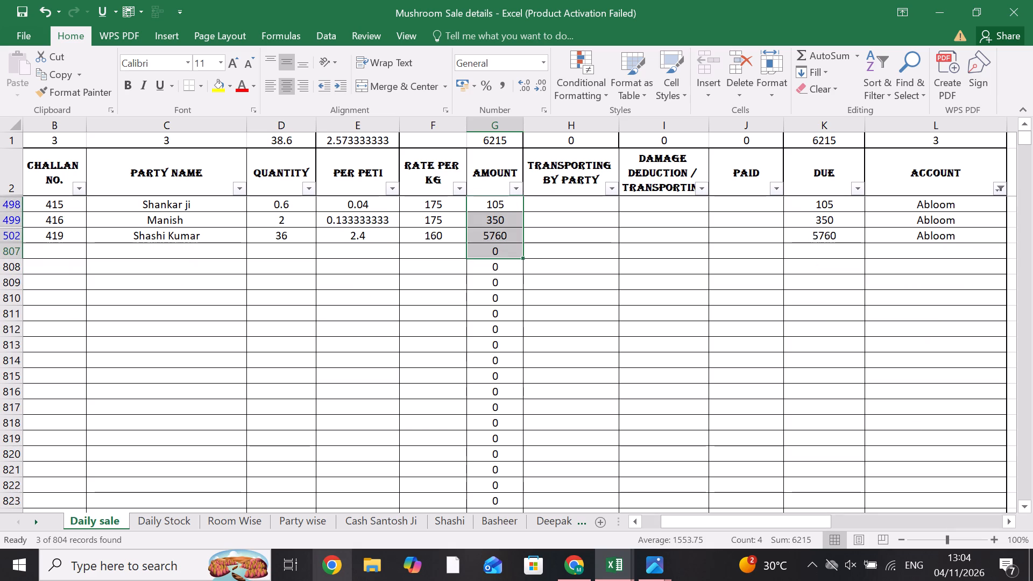
In the ABLOOM AGRO REGISTER workbook, change the DATE filter to 31 October only and check the sum of the CREDIT entries.
{"action": "key", "text": "alt+Tab"}
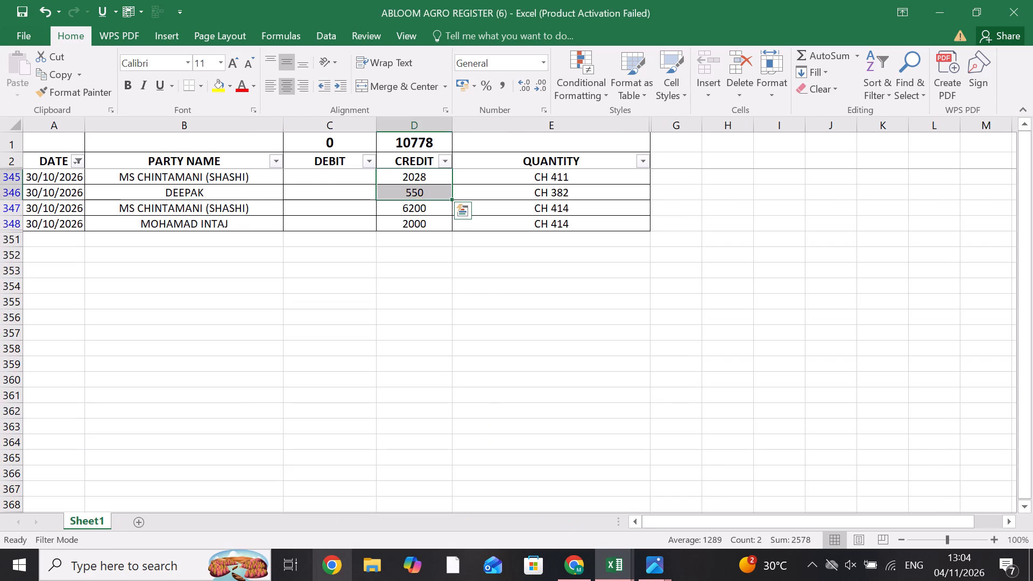
{"action": "left_click", "coordinate": [73, 162]}
{"action": "left_click", "coordinate": [110, 357]}
{"action": "scroll", "coordinate": [110, 357], "scroll_direction": "down", "scroll_amount": 1}
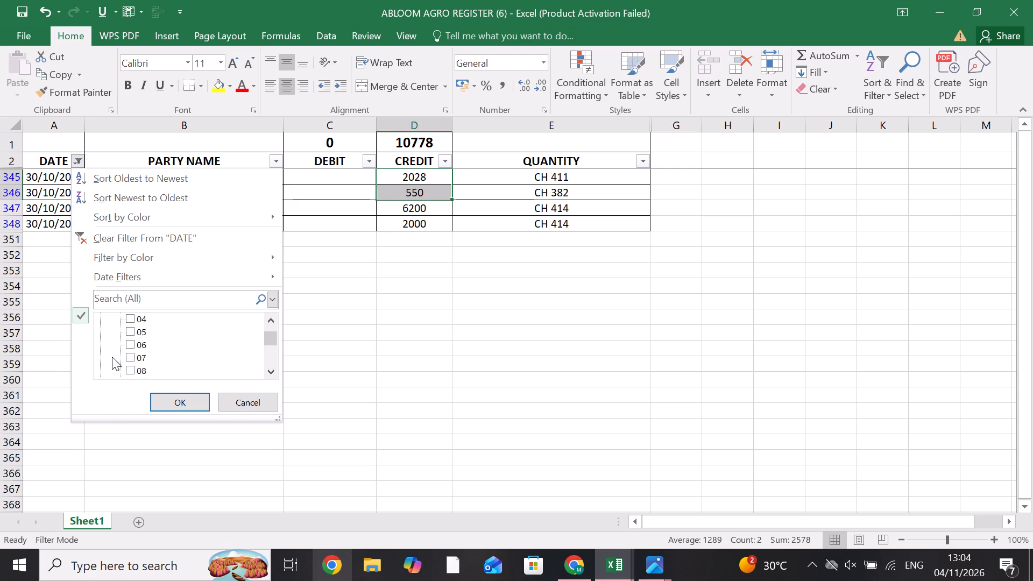
{"action": "scroll", "coordinate": [112, 357], "scroll_direction": "down", "scroll_amount": 4}
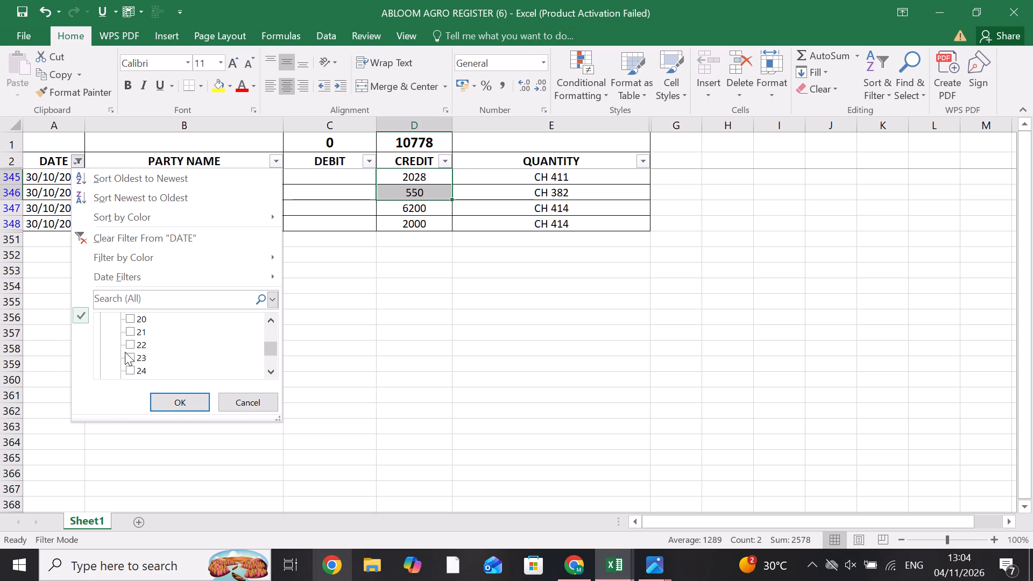
{"action": "scroll", "coordinate": [143, 353], "scroll_direction": "down", "scroll_amount": 3}
{"action": "scroll", "coordinate": [145, 347], "scroll_direction": "up", "scroll_amount": 1}
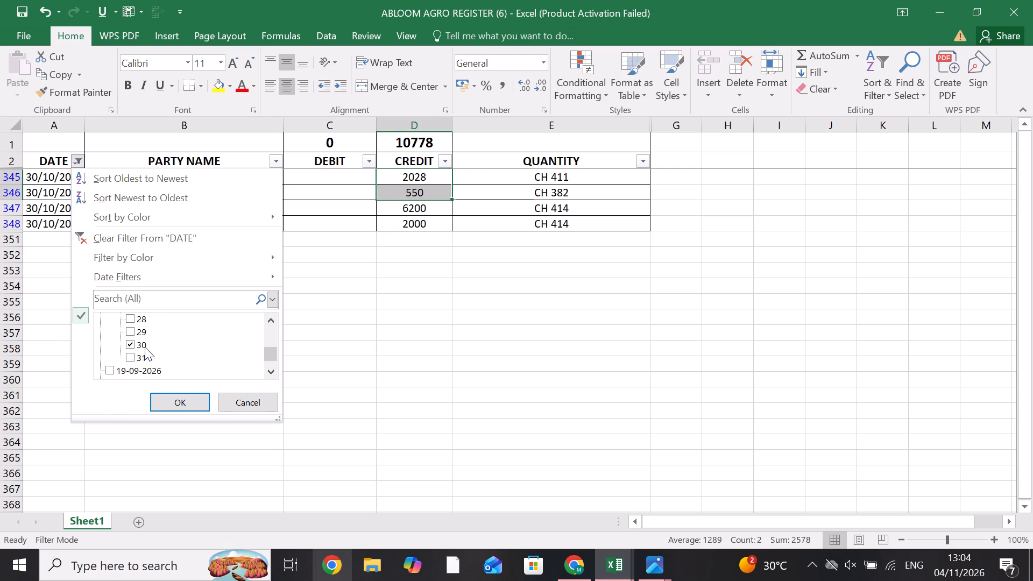
{"action": "left_click", "coordinate": [145, 347]}
{"action": "left_click", "coordinate": [137, 359]}
{"action": "left_click", "coordinate": [169, 400]}
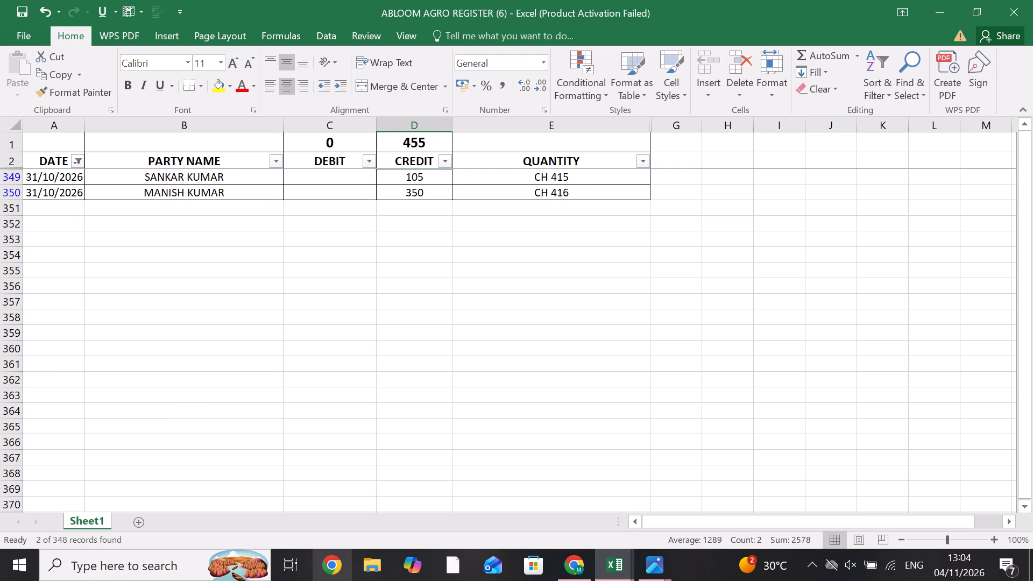
{"action": "scroll", "coordinate": [307, 388], "scroll_direction": "up", "scroll_amount": 3}
{"action": "left_click_drag", "start_coordinate": [426, 184], "coordinate": [426, 197]}
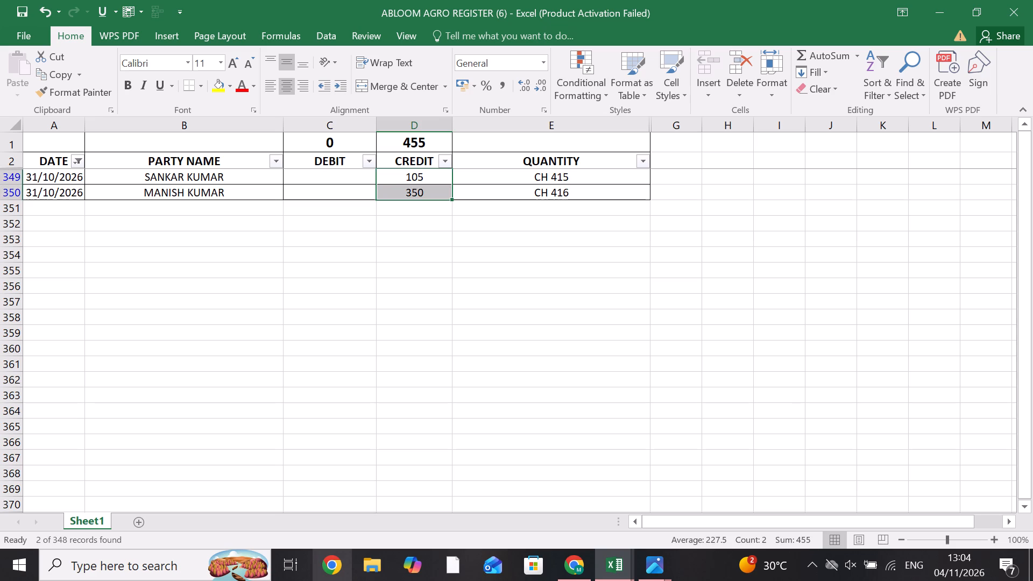
{"action": "left_click_drag", "start_coordinate": [426, 197], "coordinate": [426, 197]}
Compare the DUE amounts of challans 415 and 416 in Mushroom Sale details with the register's 31 October credits.
{"action": "key", "text": "alt+Tab"}
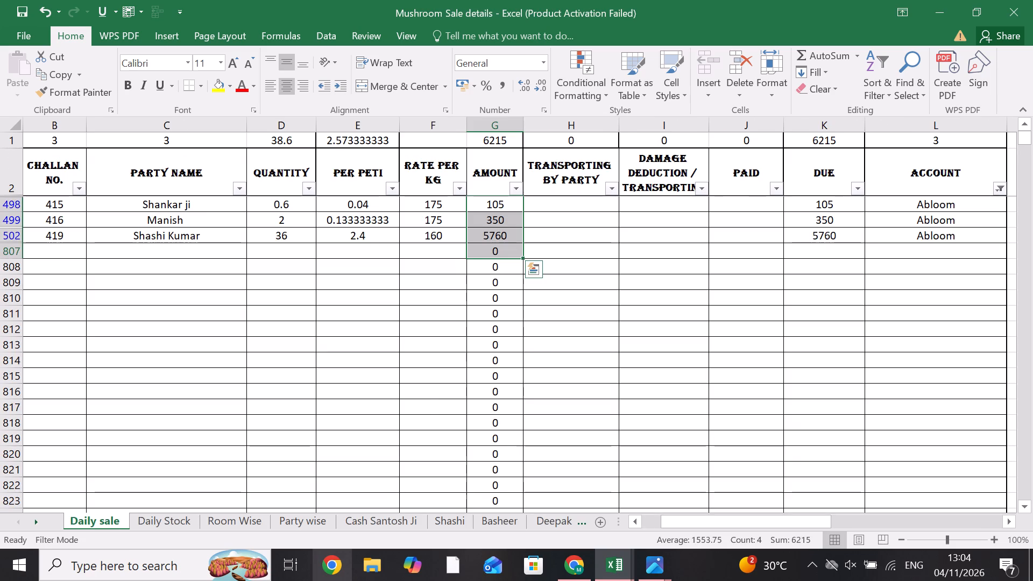
{"action": "left_click_drag", "start_coordinate": [808, 202], "coordinate": [809, 213]}
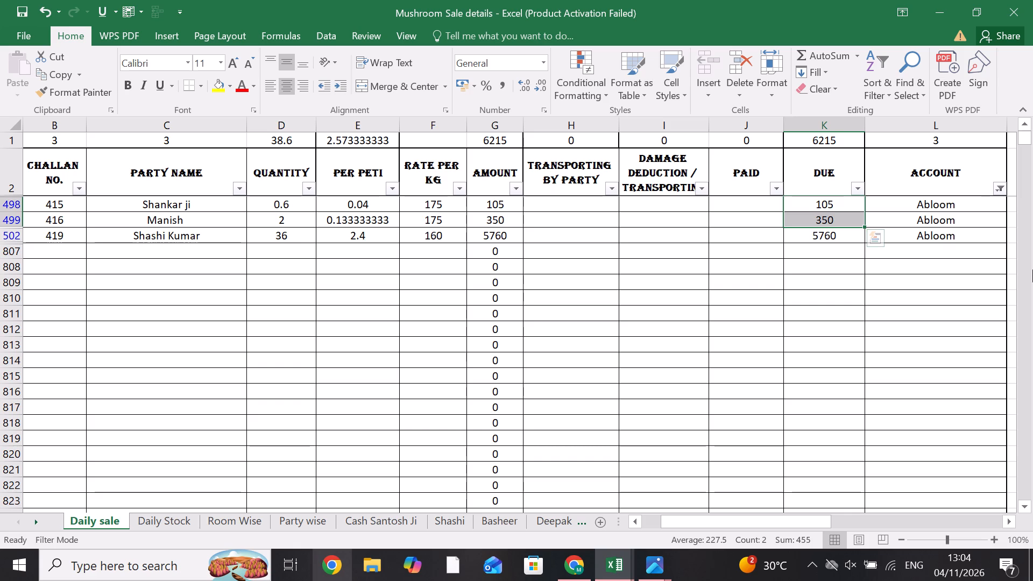
{"action": "key", "text": "alt+Tab"}
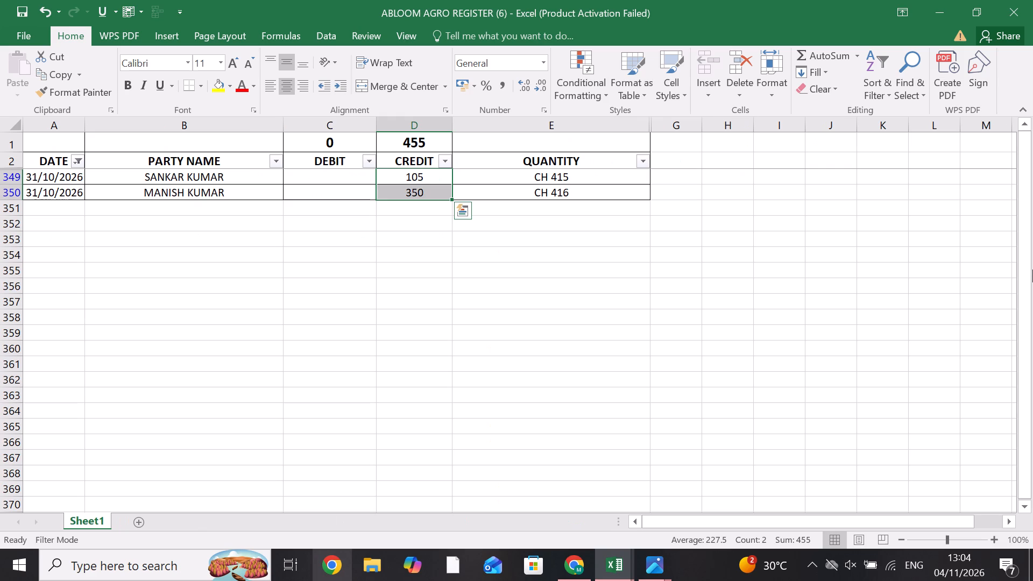
{"action": "key", "text": "alt+Tab"}
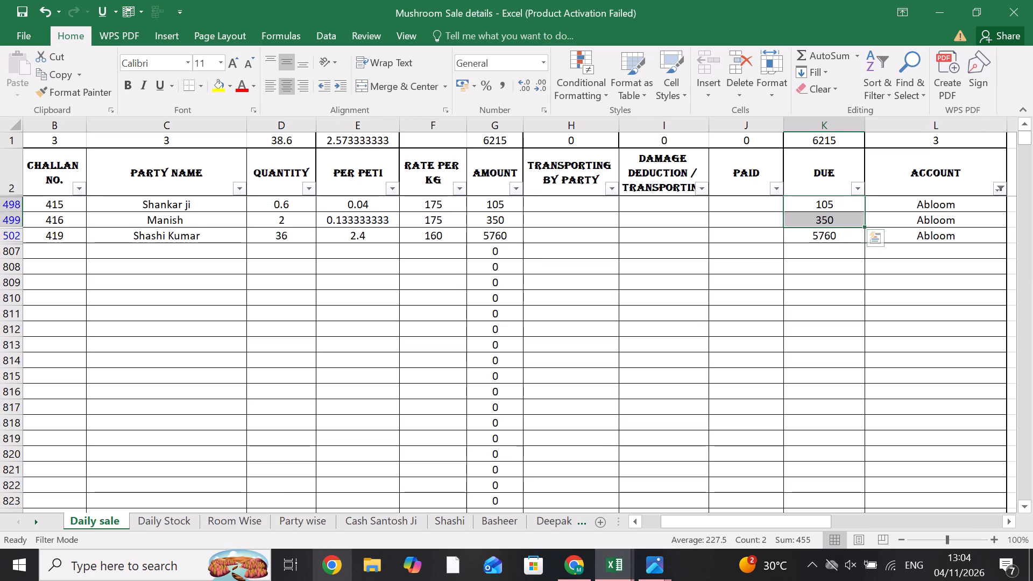
Include all accounts again in the ACCOUNT filter and check the sum of the AMOUNT entries for challans 415 to 427.
{"action": "left_click", "coordinate": [1001, 188]}
{"action": "left_click", "coordinate": [881, 355]}
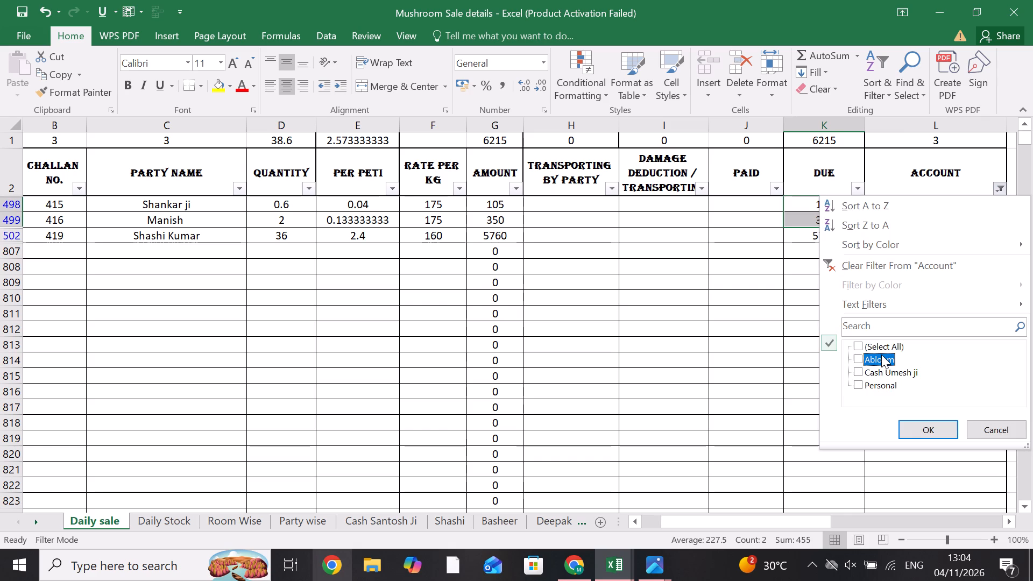
{"action": "left_click", "coordinate": [882, 352]}
{"action": "left_click", "coordinate": [919, 435]}
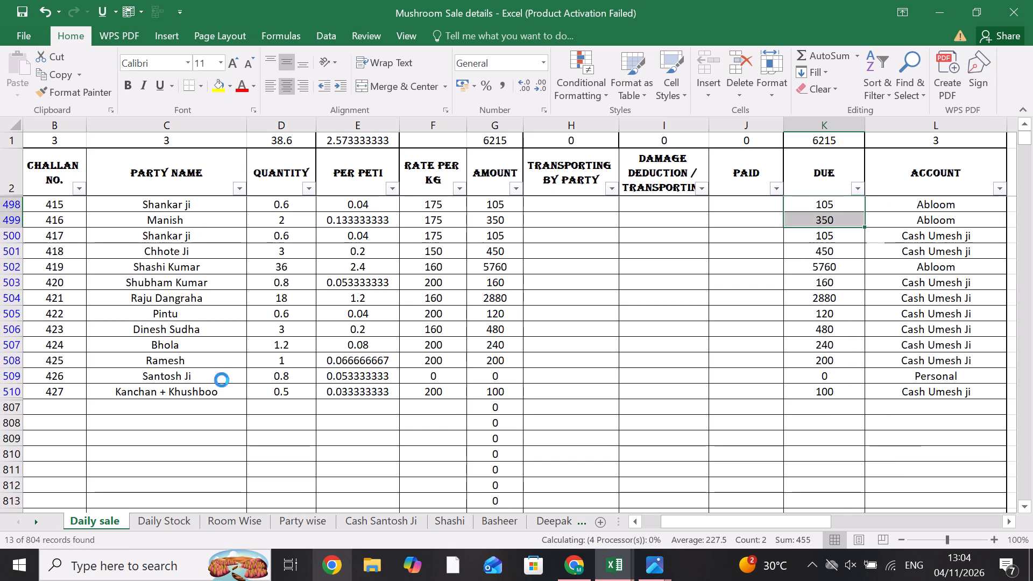
{"action": "scroll", "coordinate": [484, 294], "scroll_direction": "up", "scroll_amount": 2}
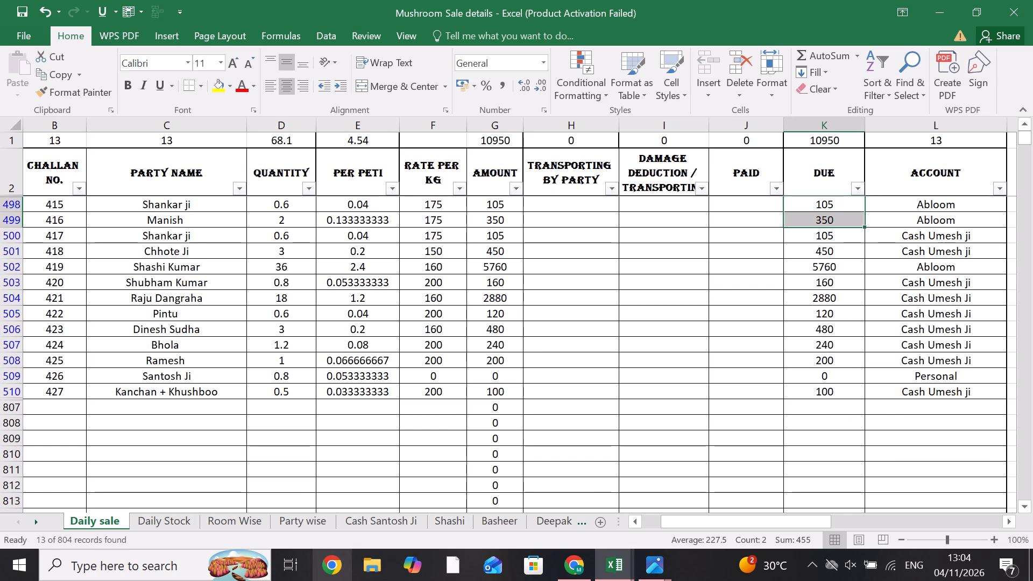
{"action": "left_click_drag", "start_coordinate": [495, 203], "coordinate": [507, 388]}
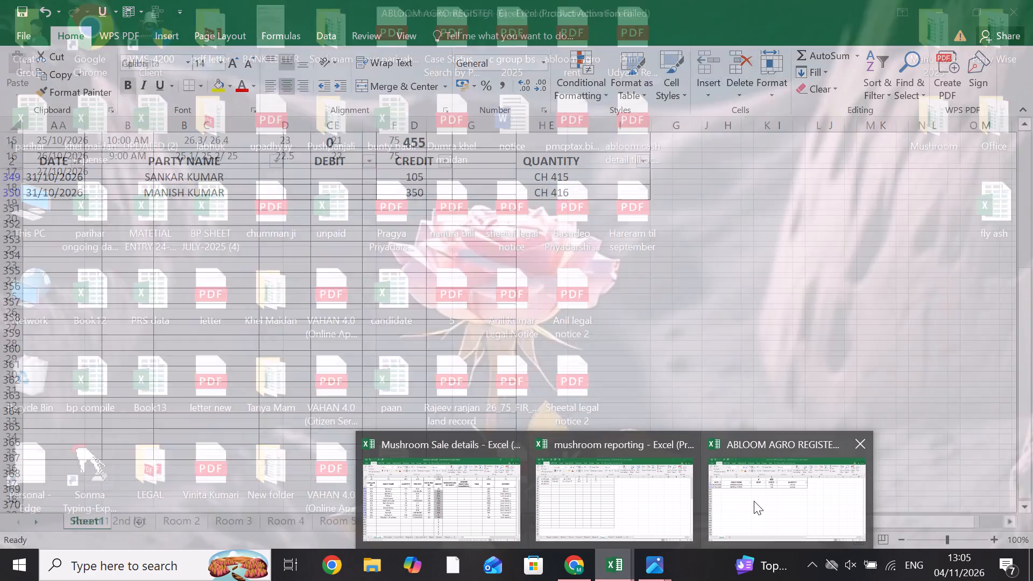
In the ABLOOM AGRO REGISTER workbook, reset the DATE filter to include all dates.
{"action": "left_click", "coordinate": [754, 501]}
{"action": "left_click", "coordinate": [81, 165]}
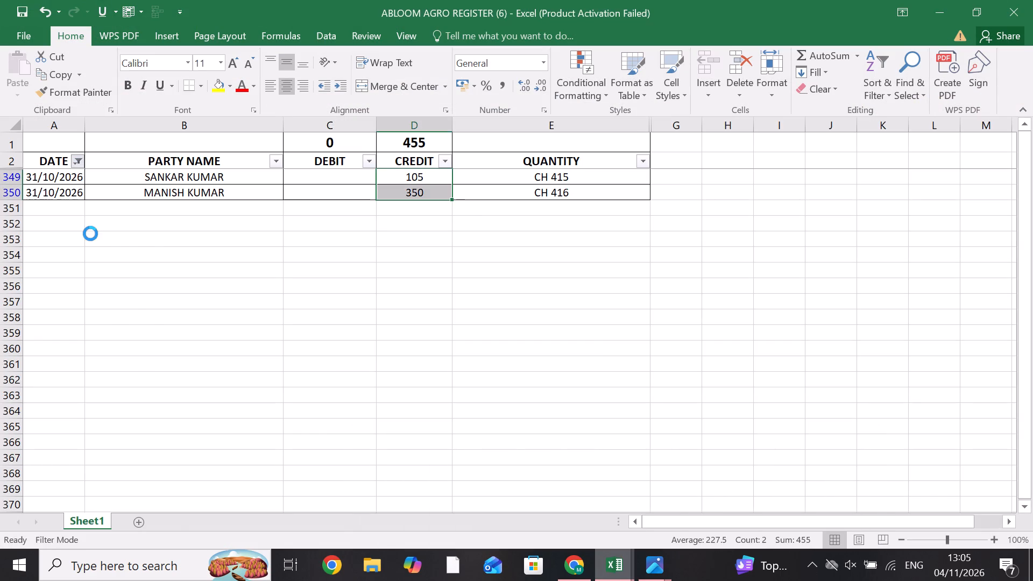
{"action": "scroll", "coordinate": [133, 348], "scroll_direction": "down", "scroll_amount": 3}
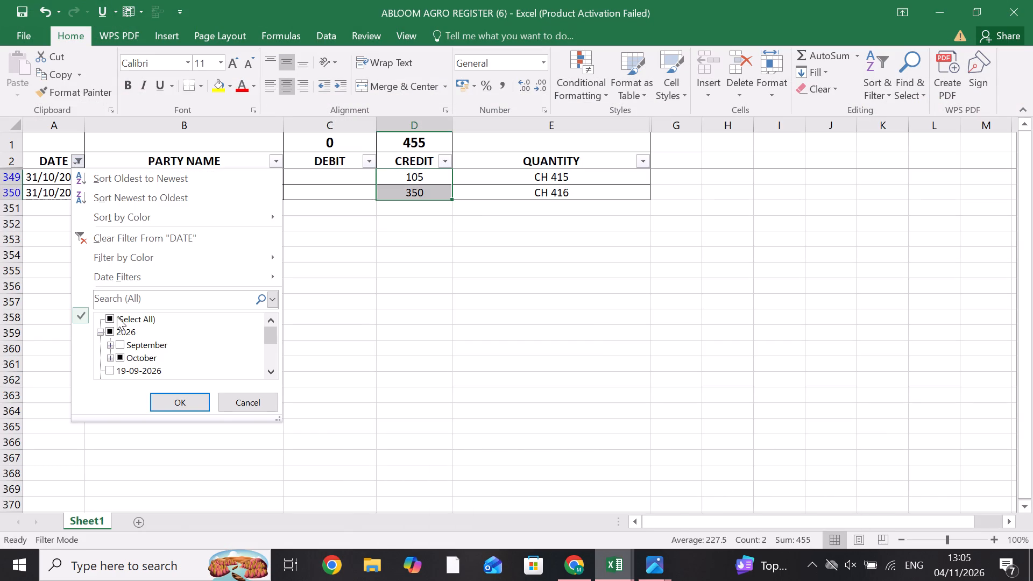
{"action": "left_click", "coordinate": [117, 316]}
{"action": "scroll", "coordinate": [137, 327], "scroll_direction": "down", "scroll_amount": 7}
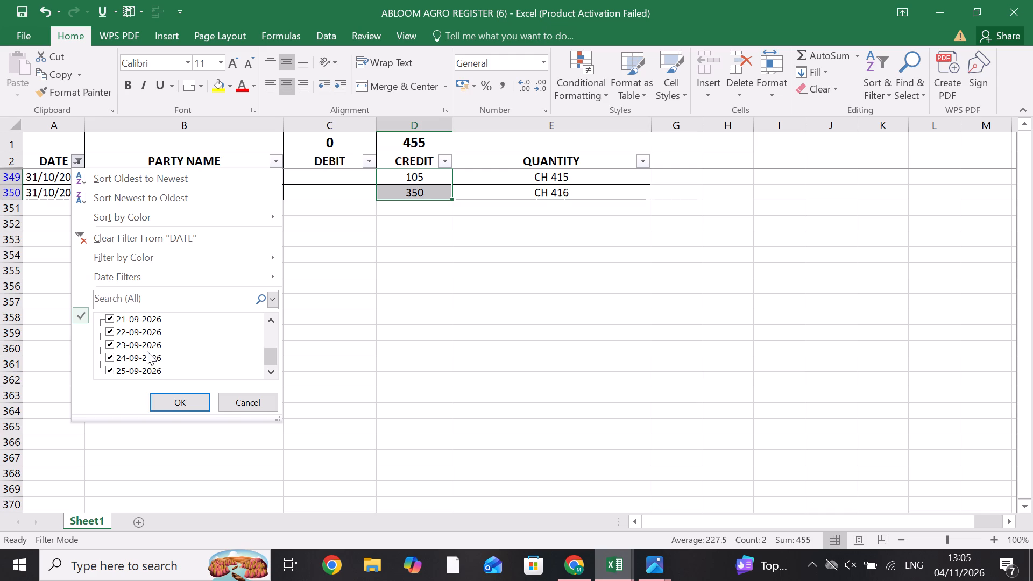
{"action": "left_click", "coordinate": [162, 395]}
Look through the unfiltered register down to its latest entries for the end of October.
{"action": "scroll", "coordinate": [168, 391], "scroll_direction": "down", "scroll_amount": 6}
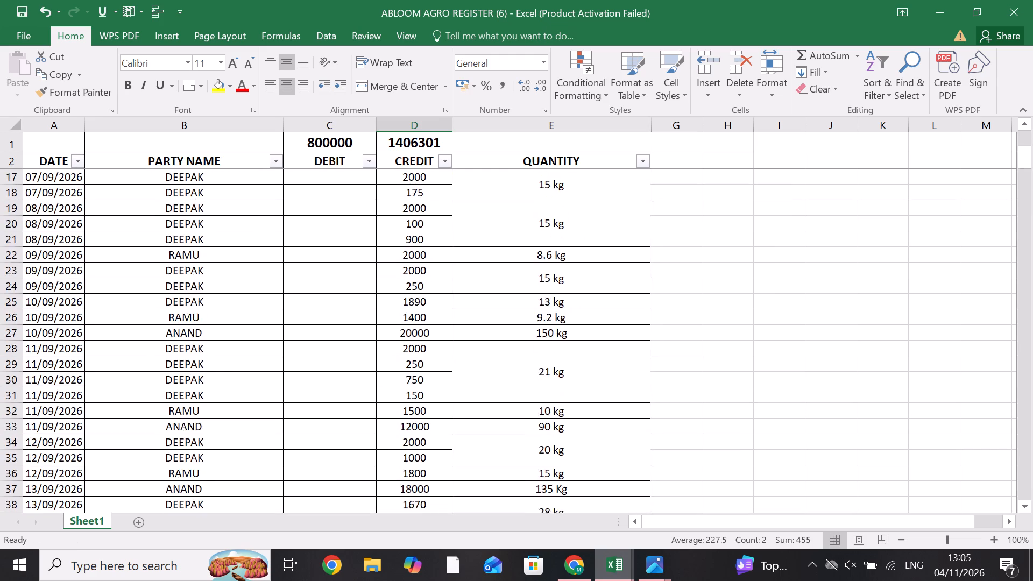
{"action": "scroll", "coordinate": [168, 389], "scroll_direction": "down", "scroll_amount": 16}
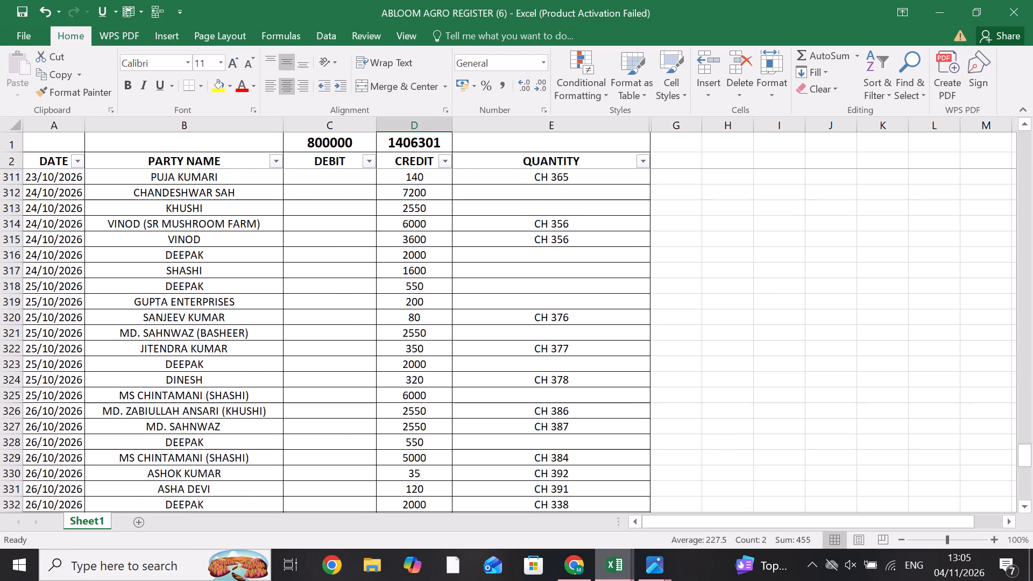
{"action": "scroll", "coordinate": [168, 389], "scroll_direction": "down", "scroll_amount": 7}
{"action": "scroll", "coordinate": [168, 389], "scroll_direction": "up", "scroll_amount": 5}
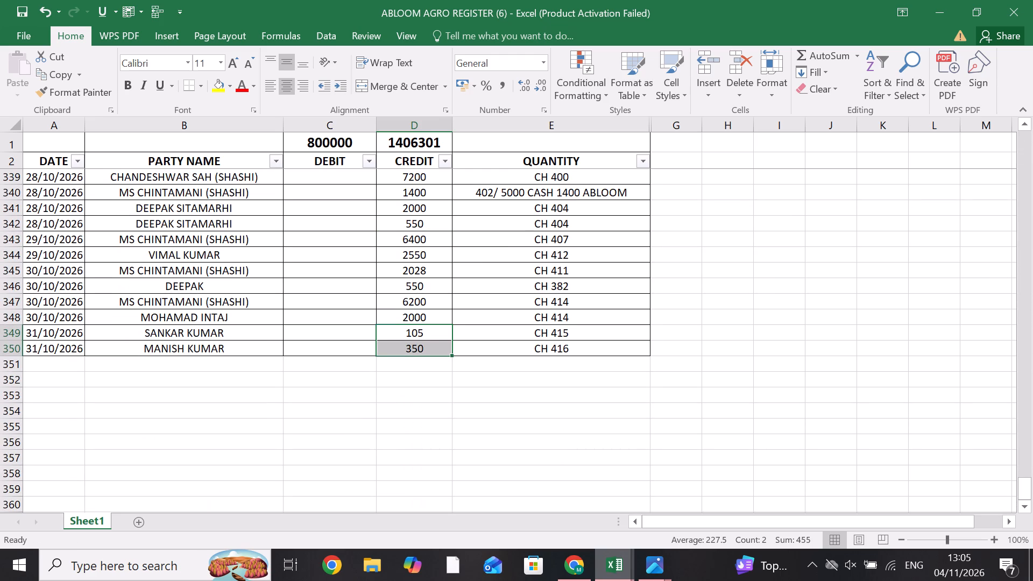
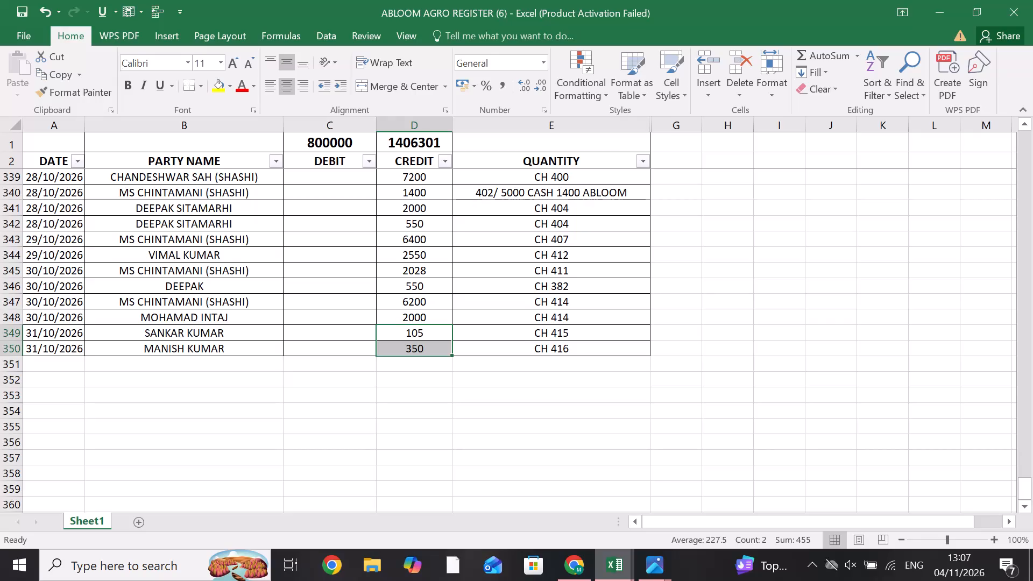
Filter the register's DATE column to show only the entries of 31 October 2026.
{"action": "left_click", "coordinate": [71, 158]}
{"action": "left_click", "coordinate": [124, 311]}
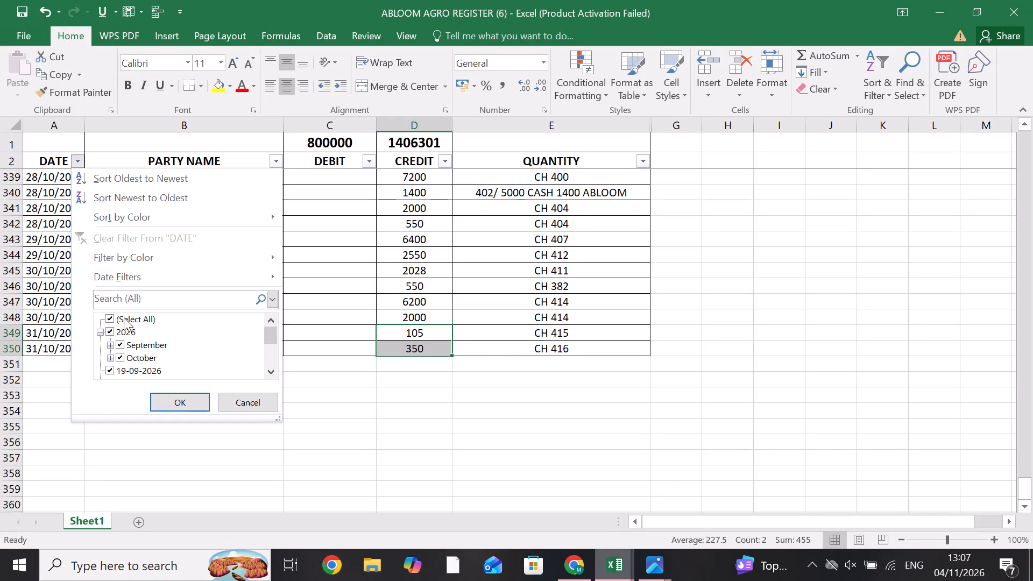
{"action": "left_click", "coordinate": [130, 317]}
{"action": "left_click", "coordinate": [138, 363]}
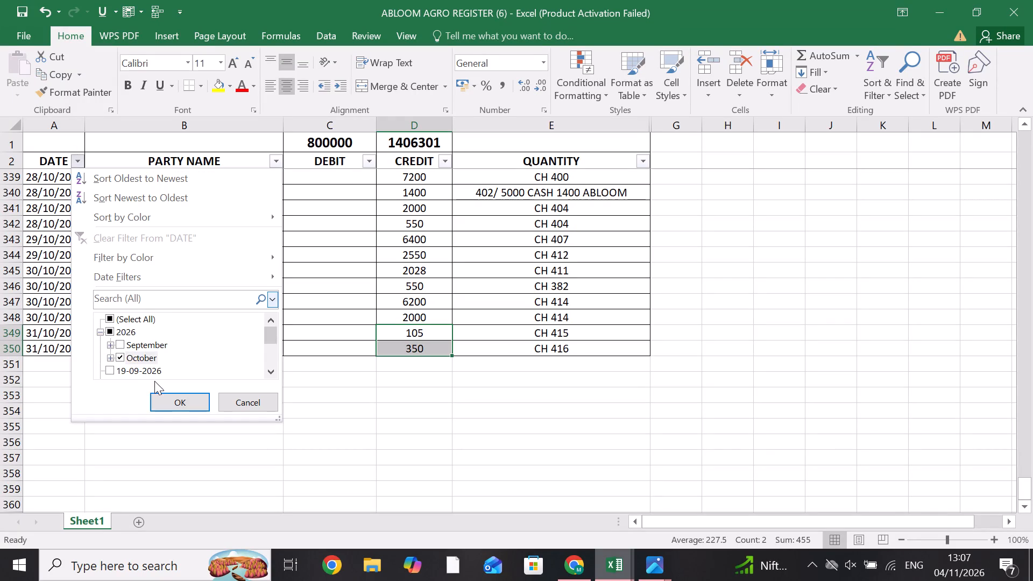
{"action": "left_click", "coordinate": [126, 358]}
{"action": "left_click", "coordinate": [102, 362]}
{"action": "left_click", "coordinate": [111, 358]}
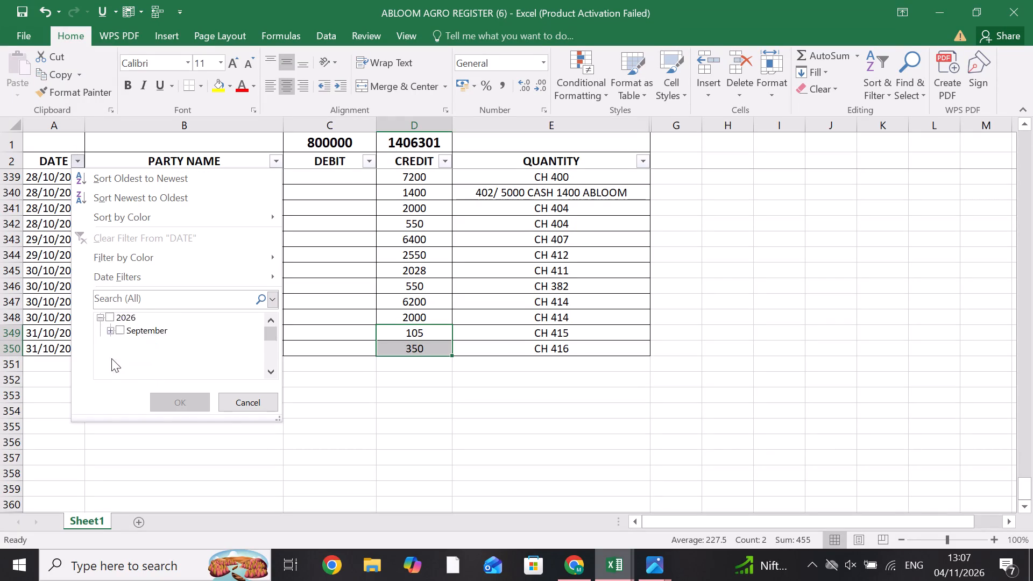
{"action": "scroll", "coordinate": [123, 355], "scroll_direction": "down", "scroll_amount": 8}
{"action": "scroll", "coordinate": [123, 355], "scroll_direction": "up", "scroll_amount": 1}
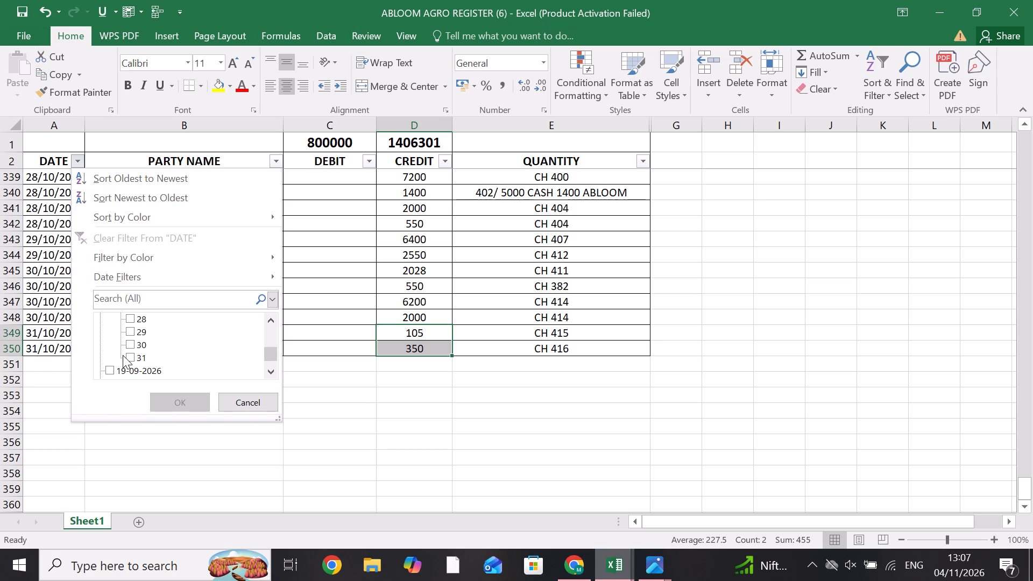
{"action": "left_click", "coordinate": [133, 352]}
{"action": "left_click", "coordinate": [182, 402]}
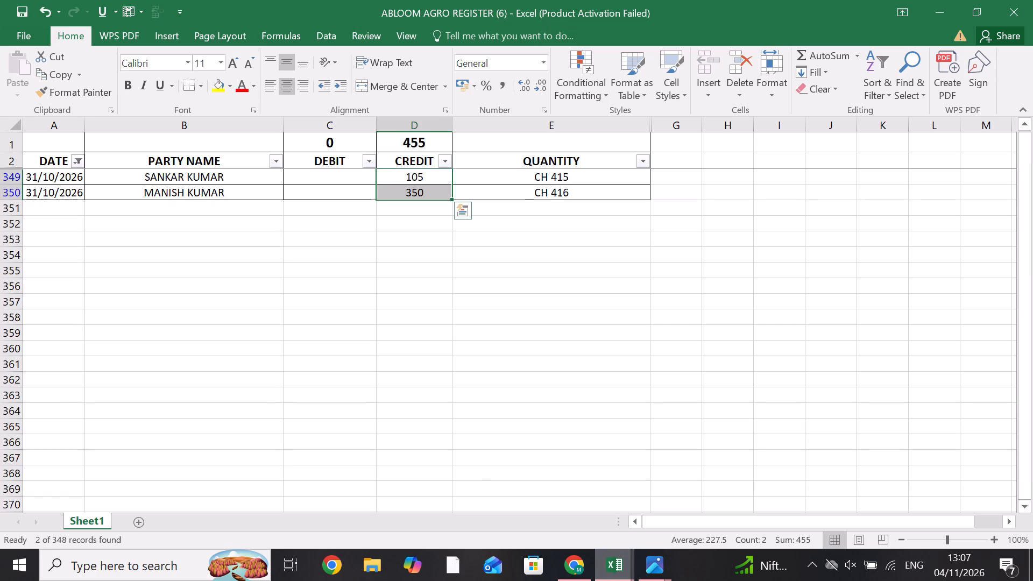
Enter 5760 in the CREDIT column in the first empty row below the CH 416 entry.
{"action": "left_click", "coordinate": [400, 202]}
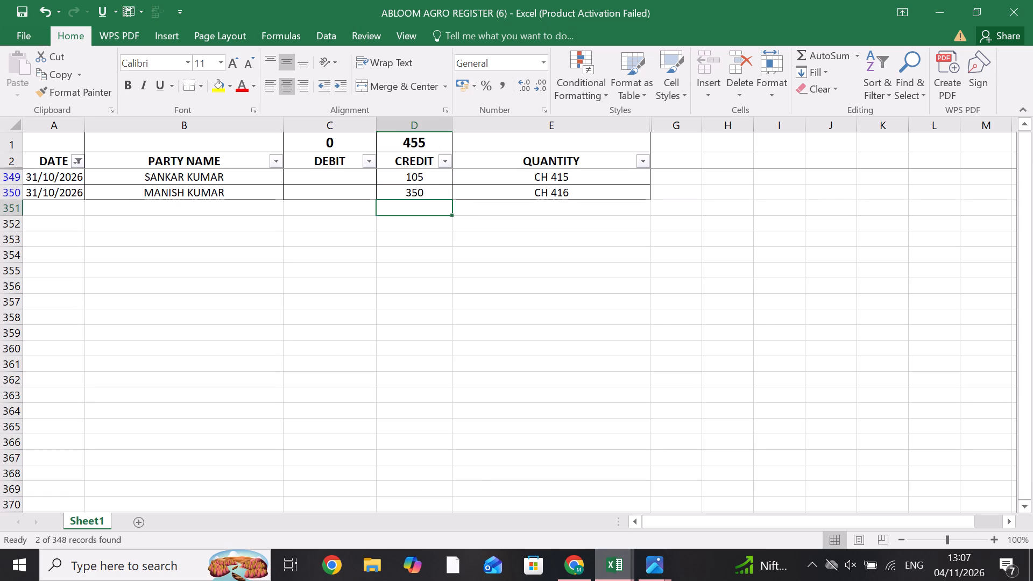
{"action": "type", "text": "5760"}
{"action": "key", "text": "Right"}
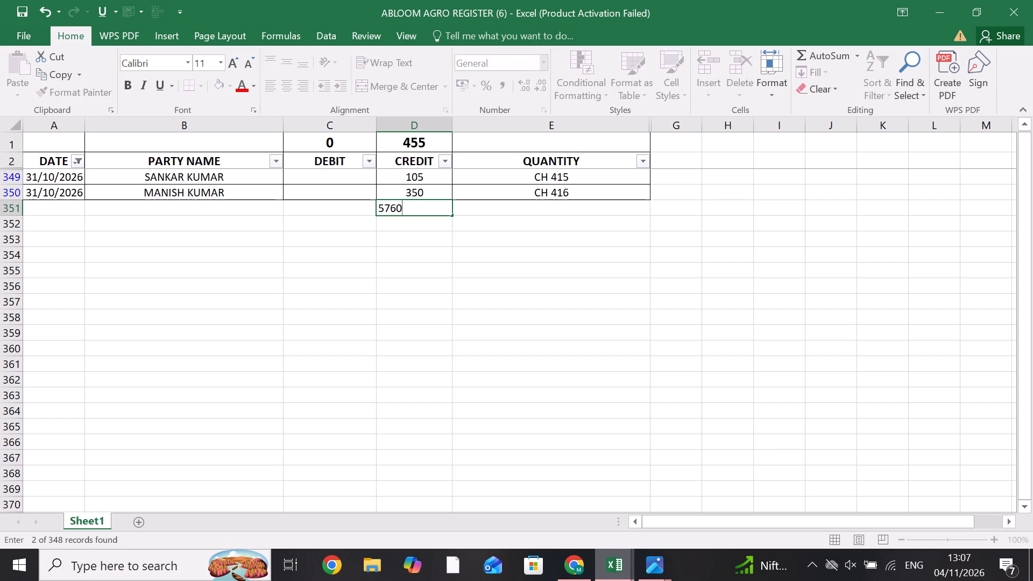
{"action": "key", "text": "Left"}
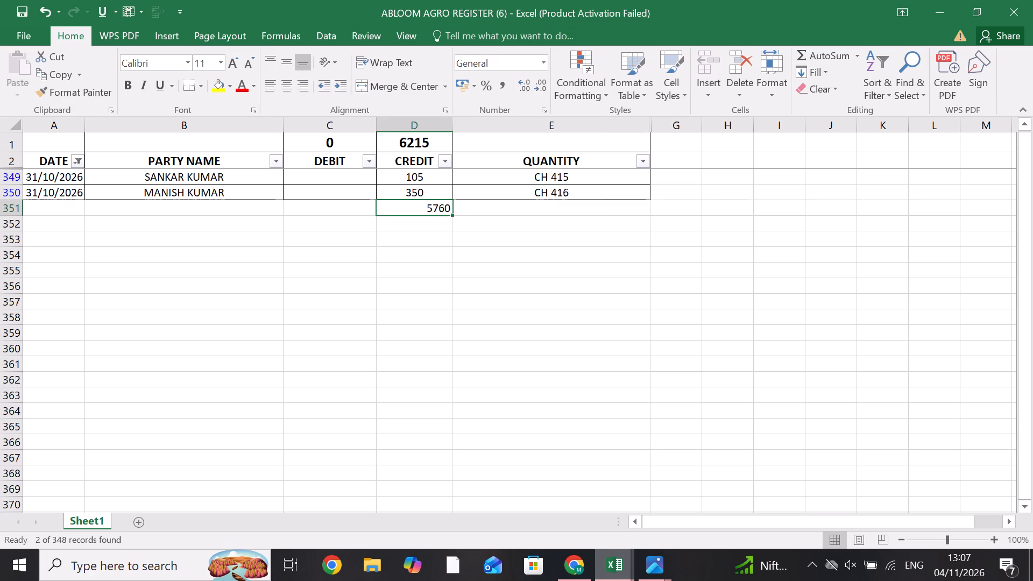
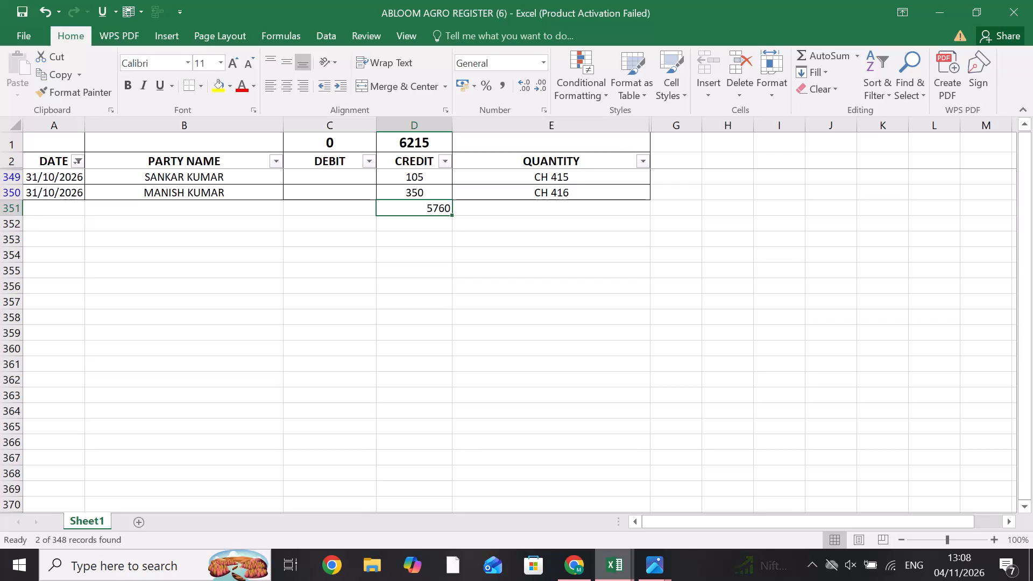
Clear the register's DATE column filter to show the entries of all dates again.
{"action": "left_click", "coordinate": [77, 164]}
{"action": "left_click", "coordinate": [129, 320]}
{"action": "left_click", "coordinate": [174, 396]}
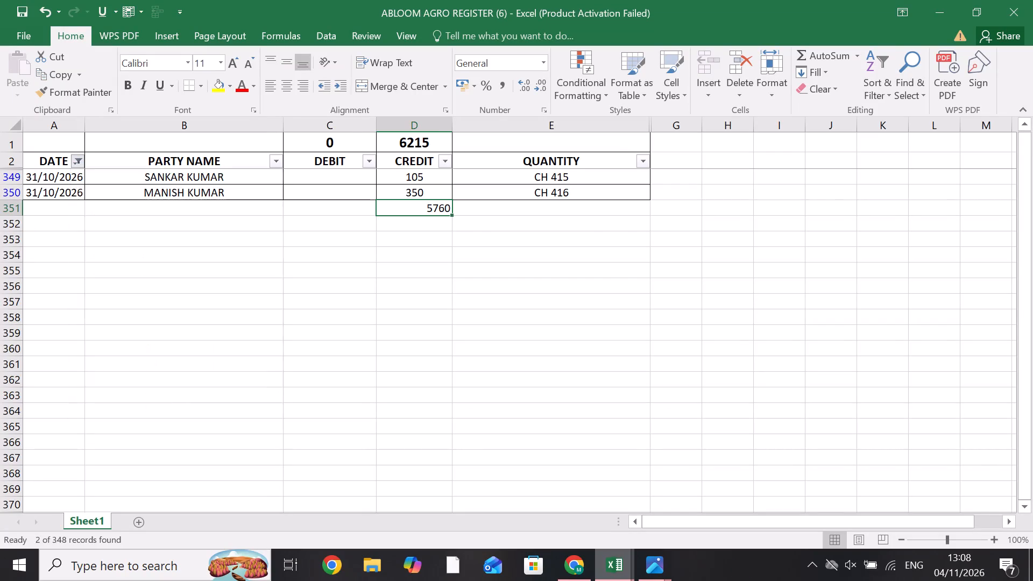
{"action": "scroll", "coordinate": [373, 395], "scroll_direction": "down", "scroll_amount": 2}
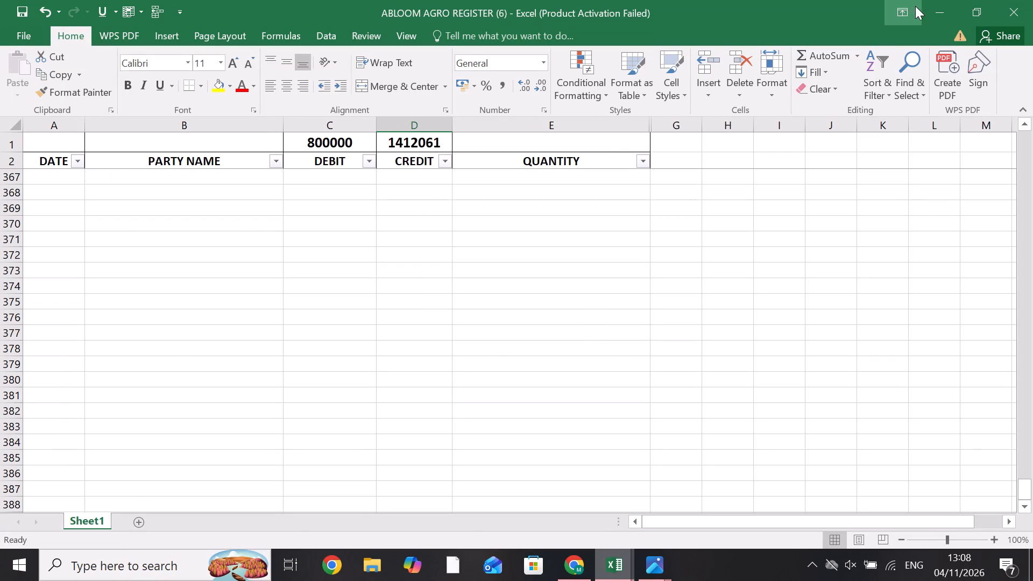
Minimise the register and return to the Trip Log Excel Records thread in Chrome.
{"action": "left_click", "coordinate": [942, 9]}
{"action": "left_click", "coordinate": [942, 9]}
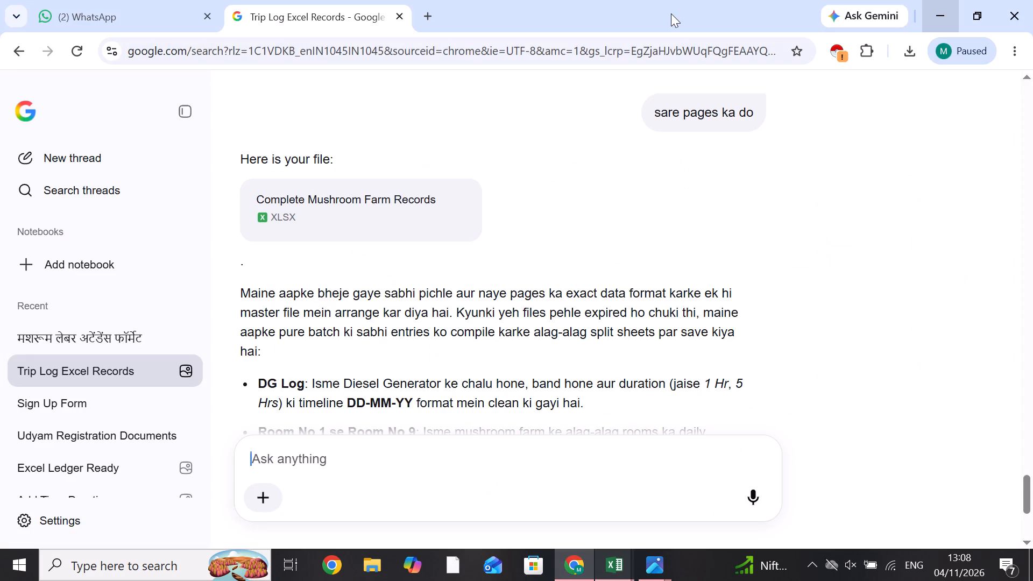